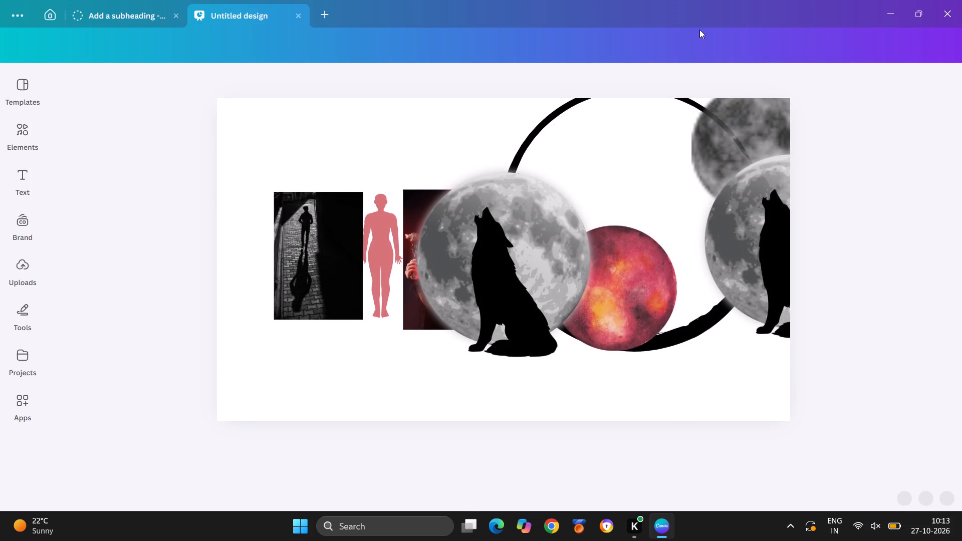
# Close the two open presentation designs, "Untitled design" and "Add a subheading".
pyautogui.click(297, 19)
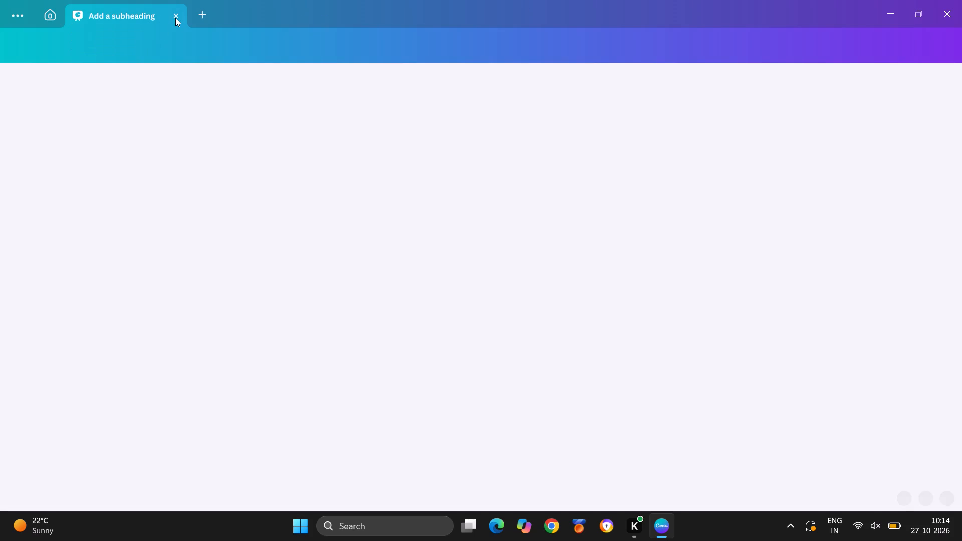
pyautogui.click(175, 18)
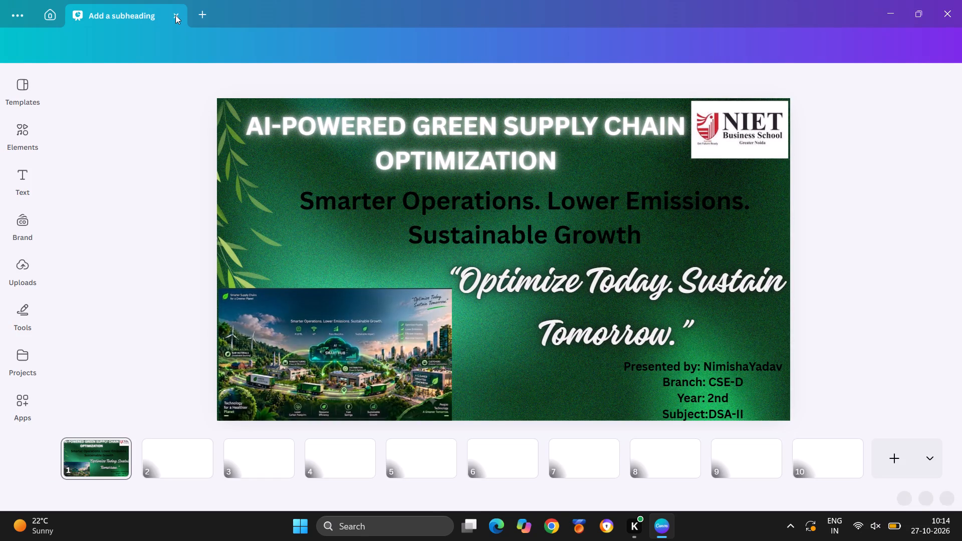
pyautogui.click(175, 15)
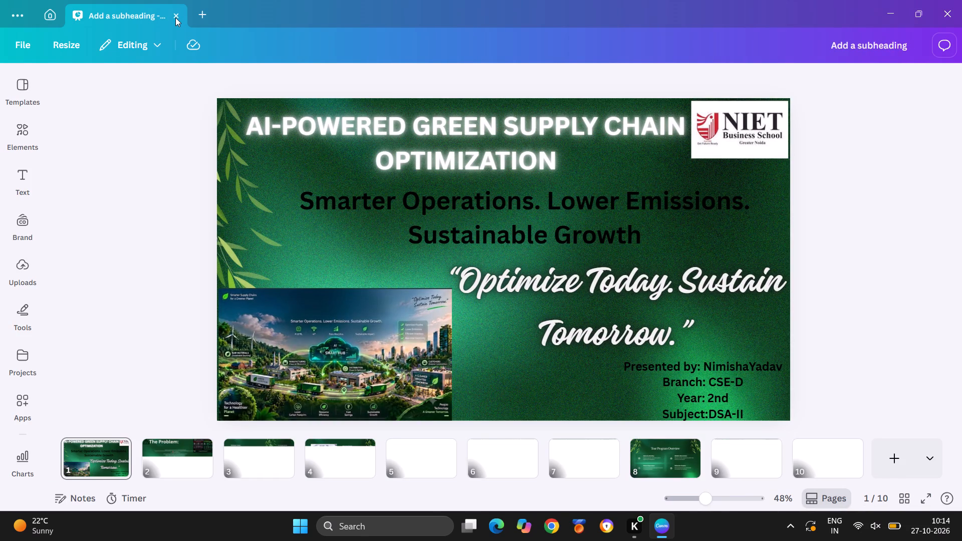
pyautogui.click(175, 19)
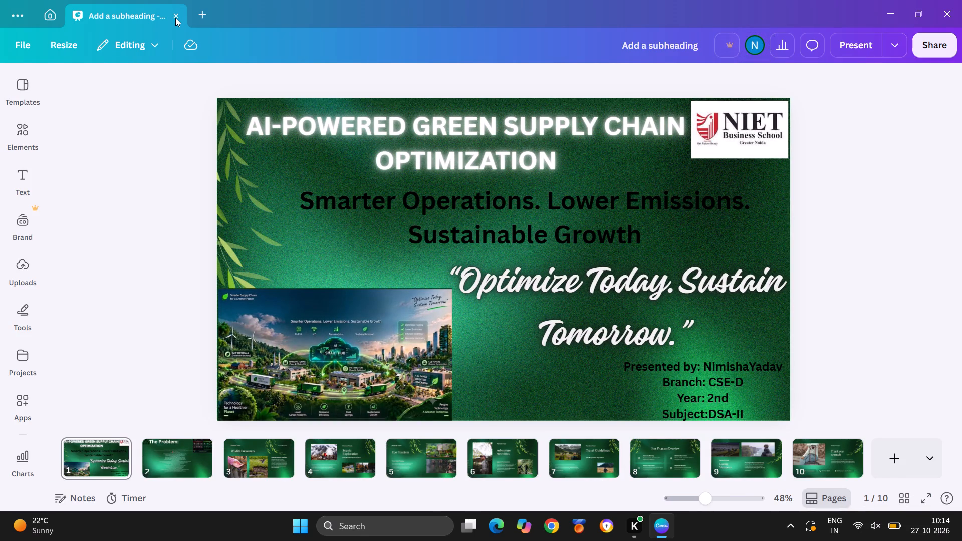
pyautogui.click(175, 16)
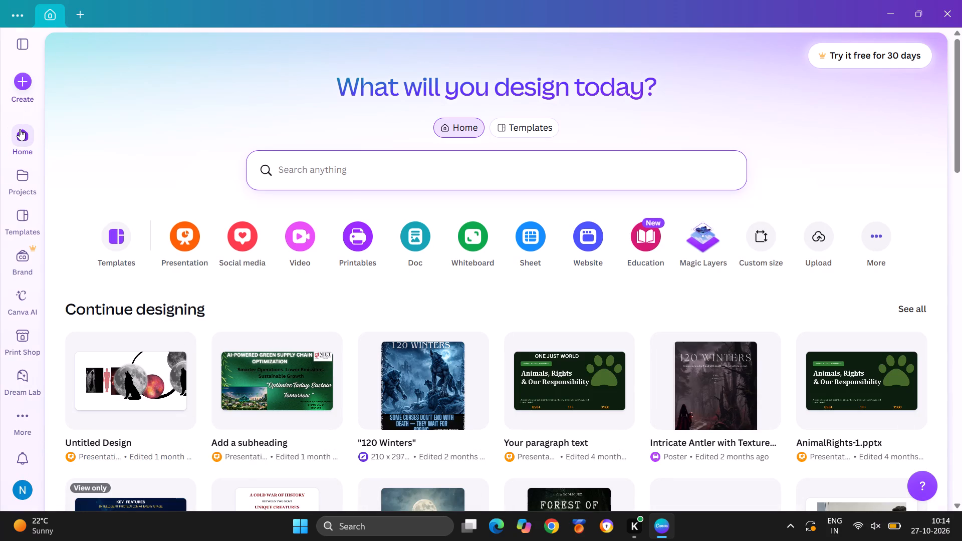
# Go to the template library and look through the recently viewed and suggested templates.
pyautogui.click(25, 229)
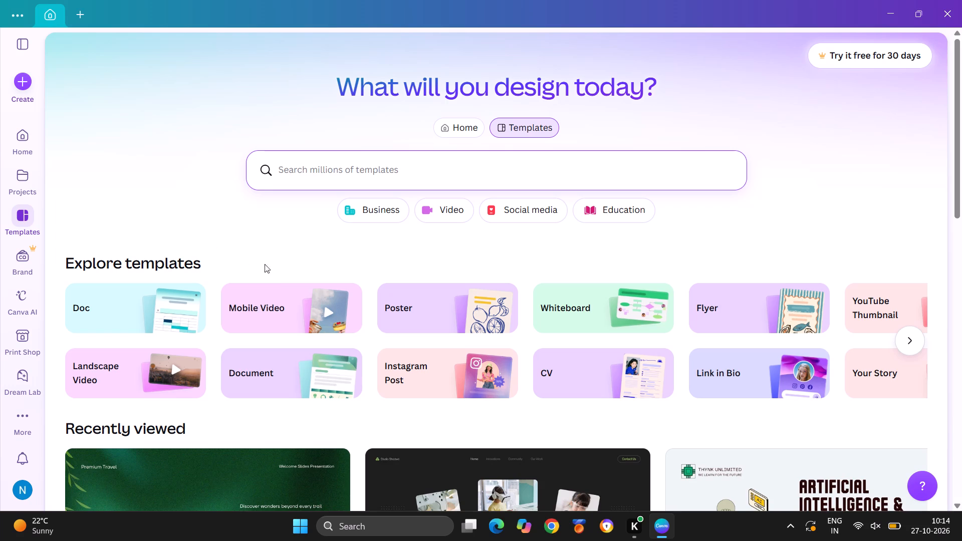
pyautogui.scroll(-5, 296, 290)
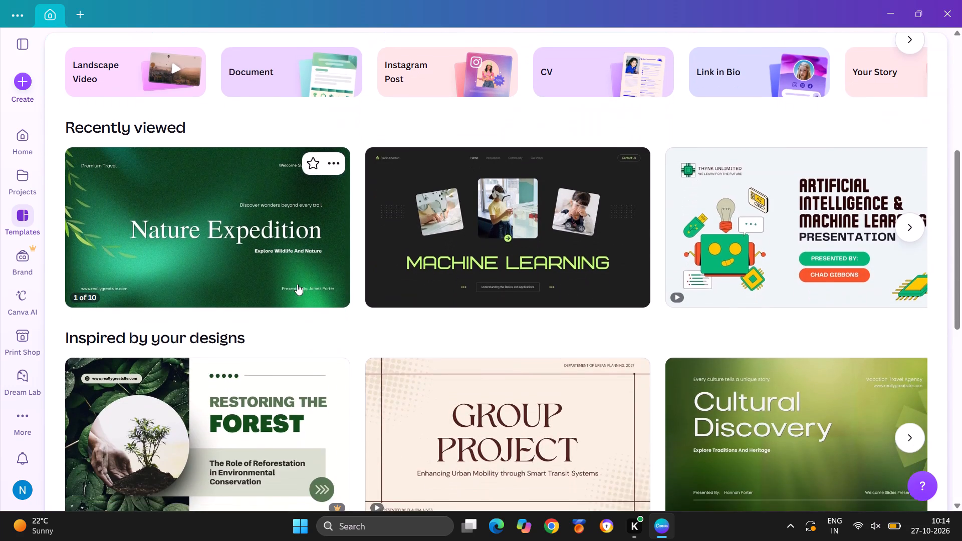
pyautogui.scroll(-5, 297, 284)
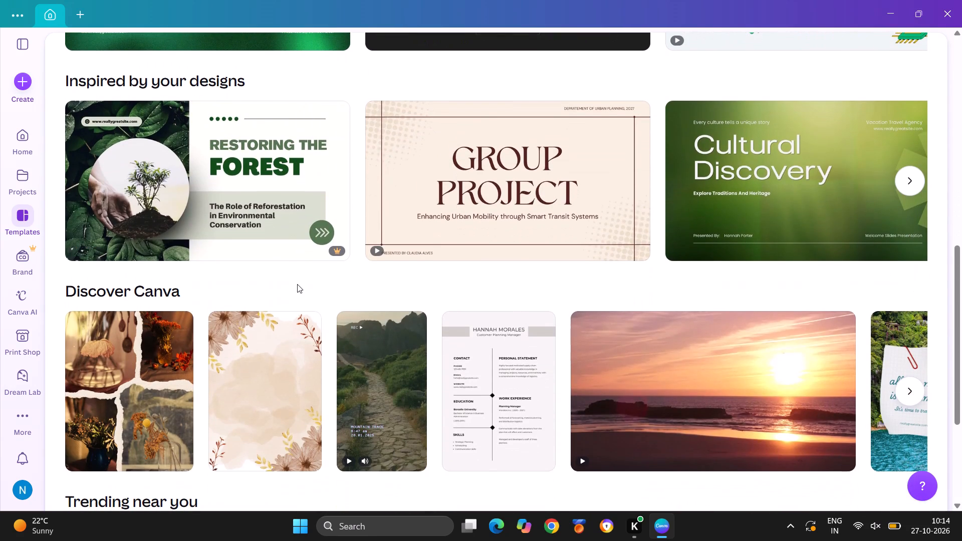
pyautogui.scroll(-3, 297, 284)
# Search the template library for "Gold".
pyautogui.scroll(5, 297, 284)
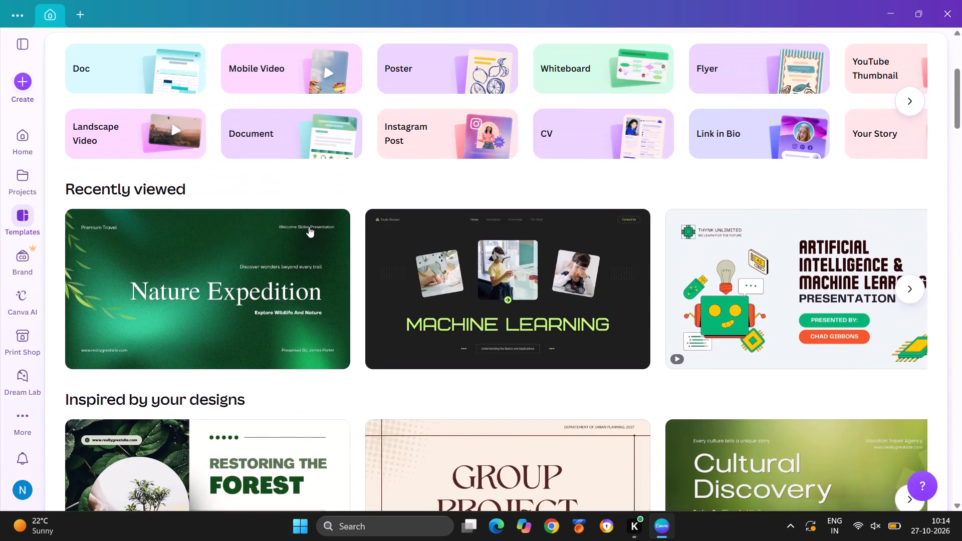
pyautogui.scroll(5, 318, 101)
pyautogui.click(347, 162)
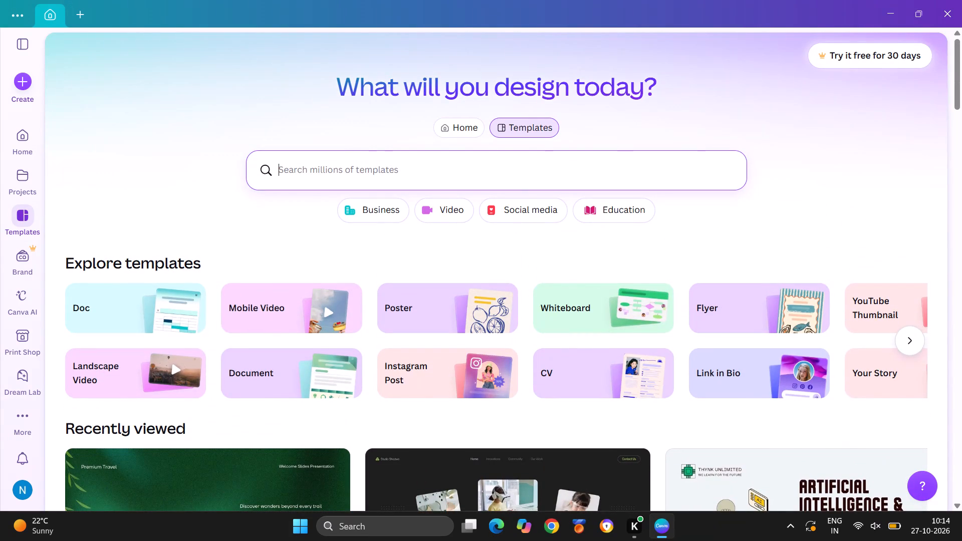
pyautogui.press('g')
pyautogui.write('old')
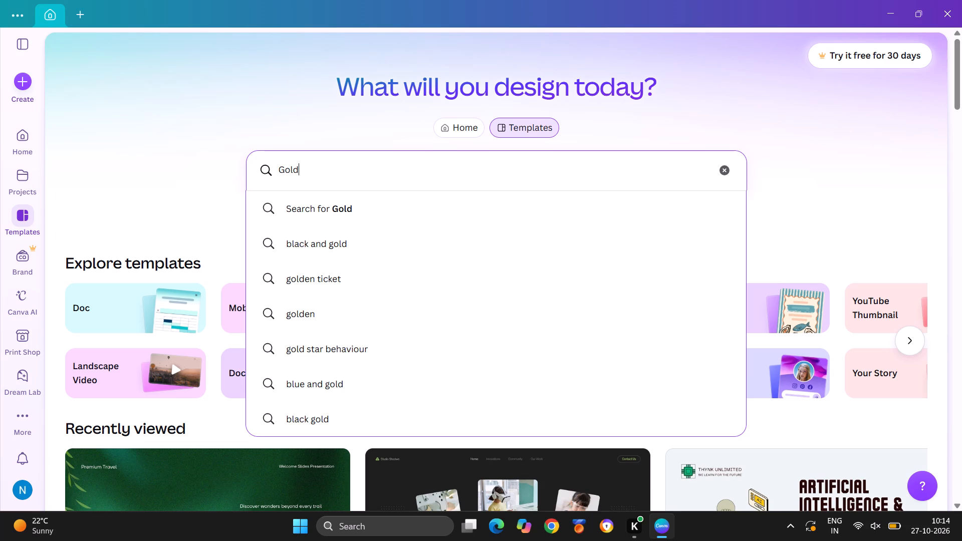
pyautogui.press('space')
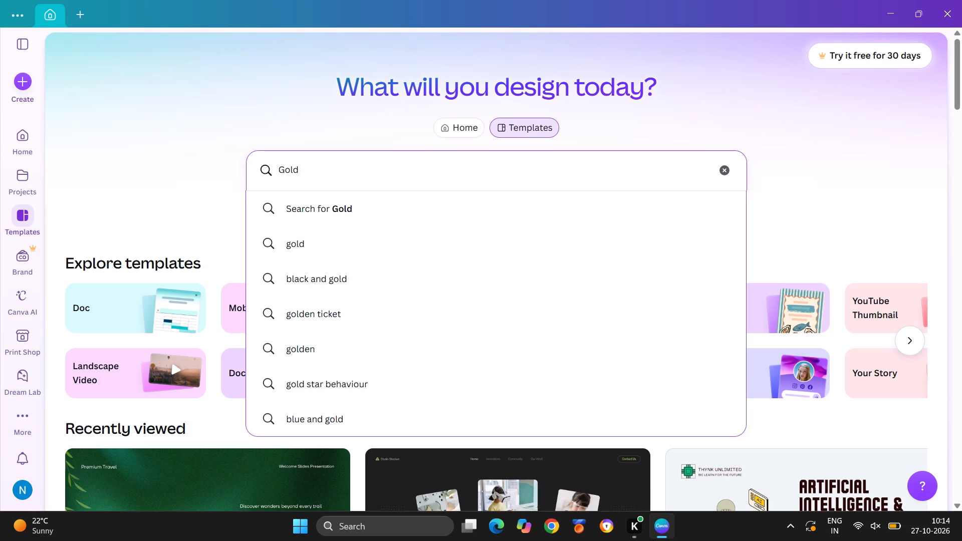
pyautogui.press('Return')
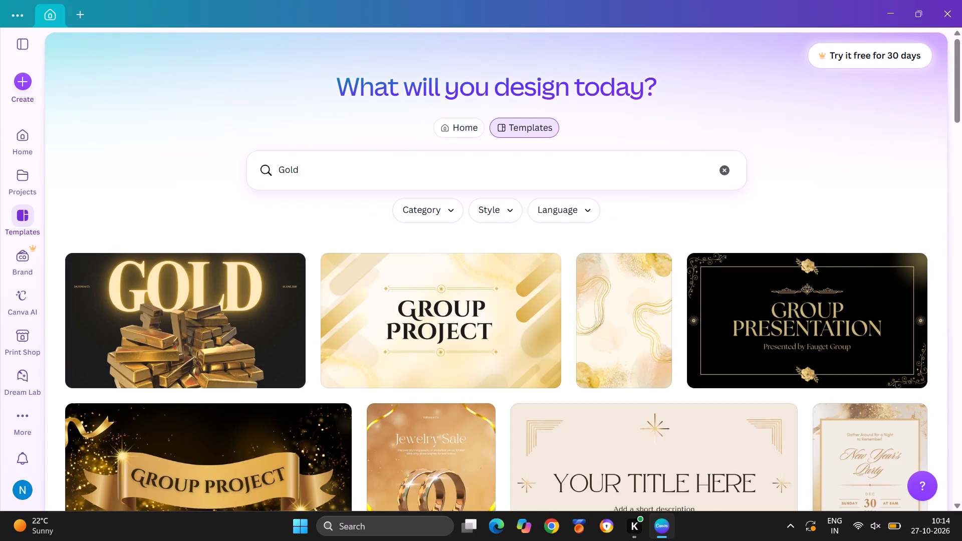
# Look through the gold template results for a suitable presentation design.
pyautogui.scroll(-3, 134, 281)
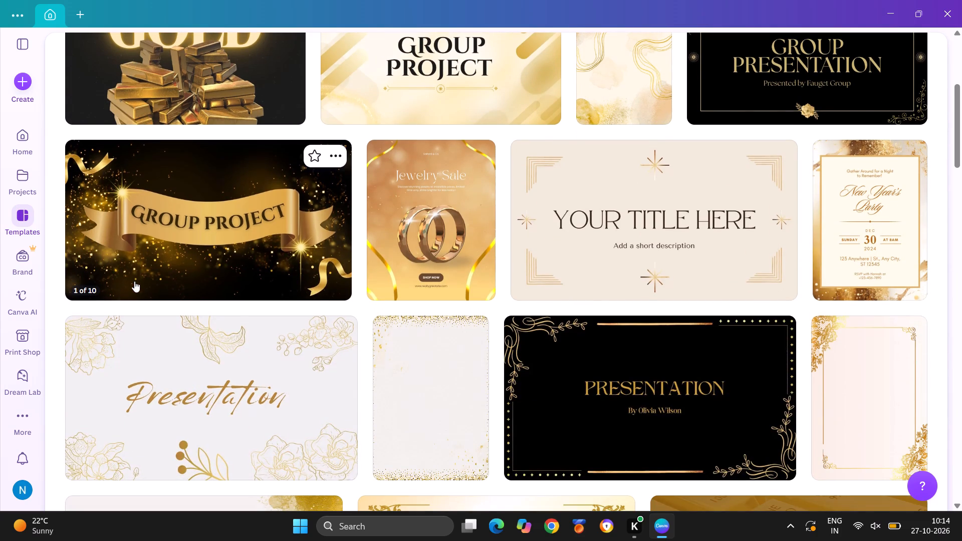
pyautogui.scroll(-6, 134, 281)
pyautogui.hscroll(1, 134, 281)
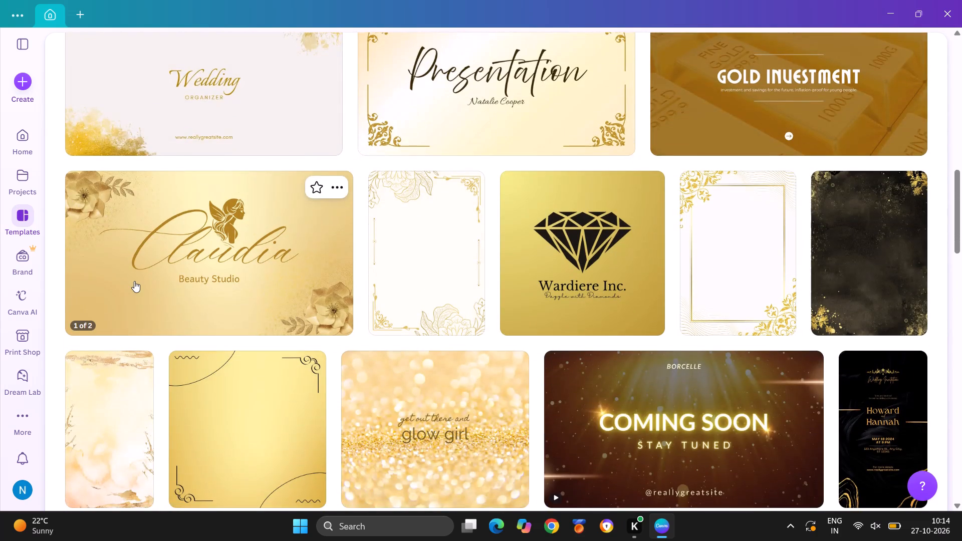
pyautogui.hscroll(2, 134, 281)
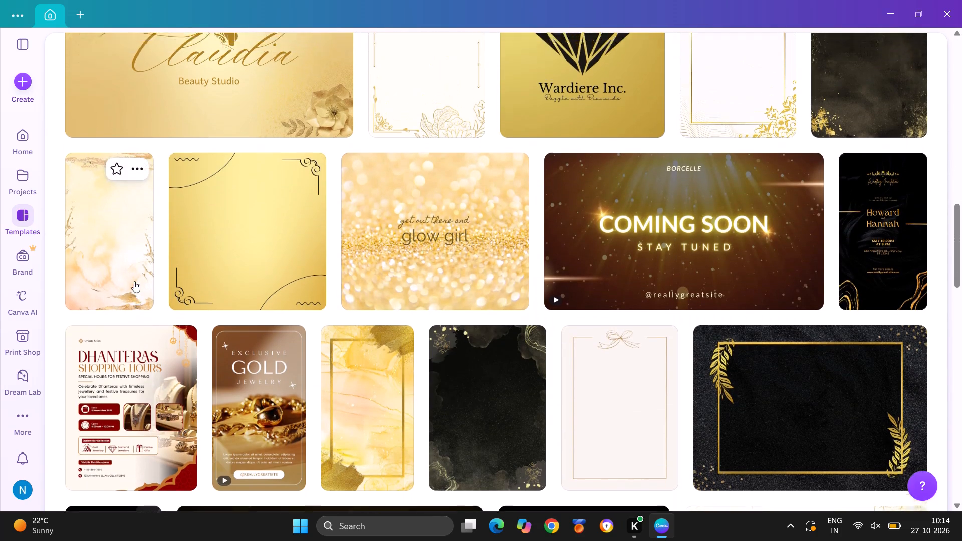
pyautogui.hscroll(1, 134, 281)
# Preview the Yellow and Black Elegant Gold Presentation template and look through the templates similar to it.
pyautogui.scroll(5, 134, 281)
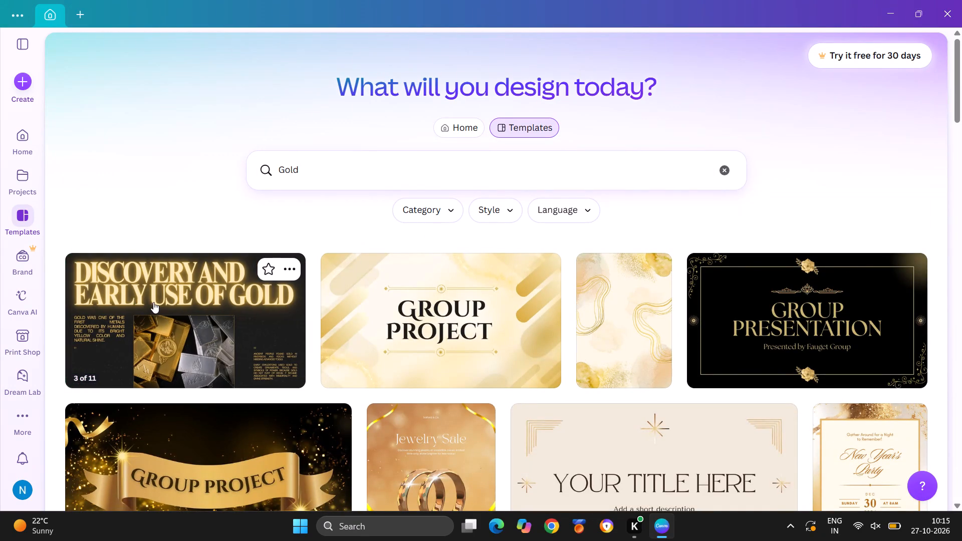
pyautogui.click(153, 302)
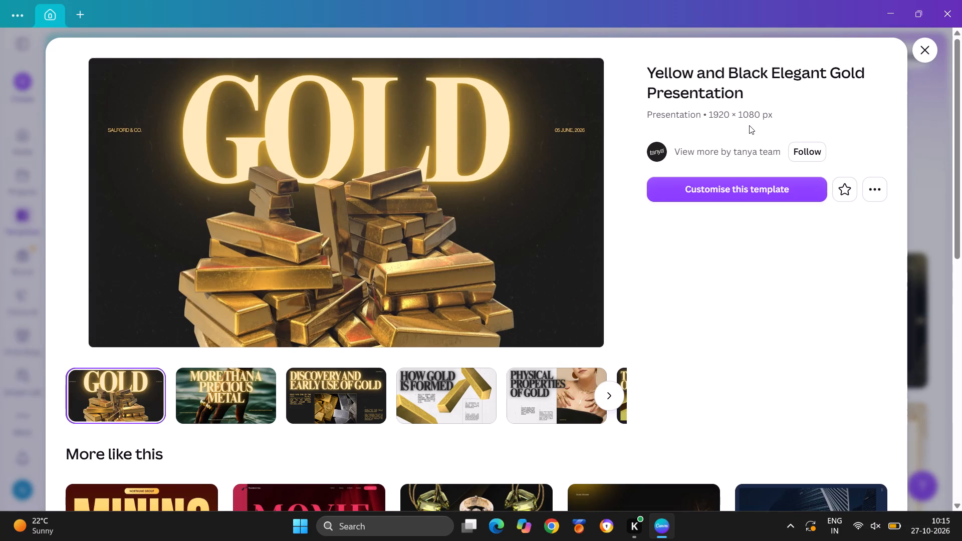
pyautogui.scroll(-2, 649, 259)
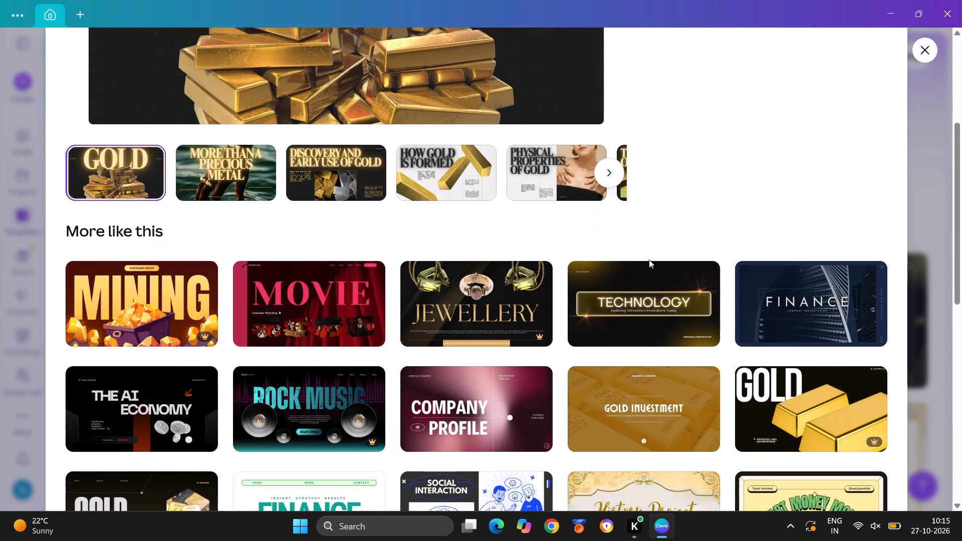
pyautogui.scroll(-1, 649, 259)
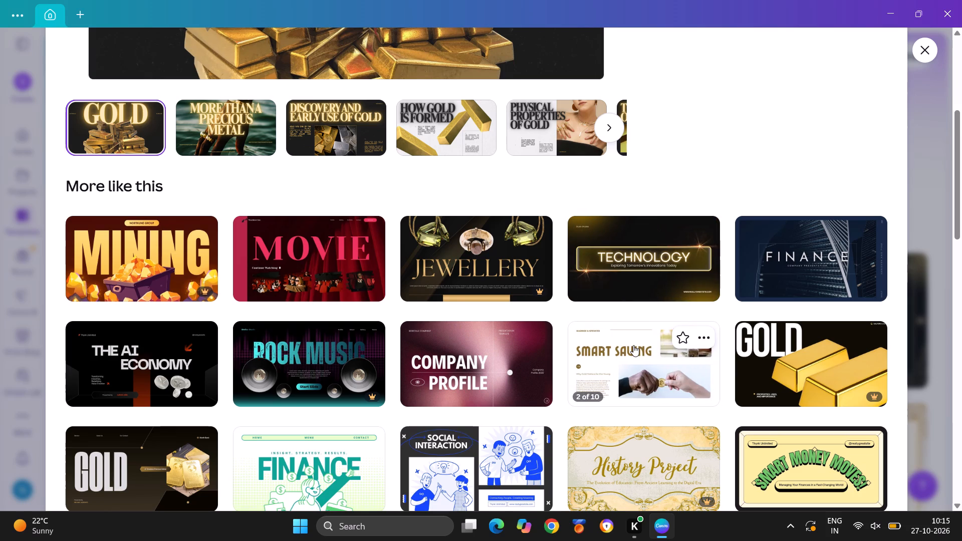
# Preview the Gold Investment template from the similar designs and examine its pages.
pyautogui.click(633, 345)
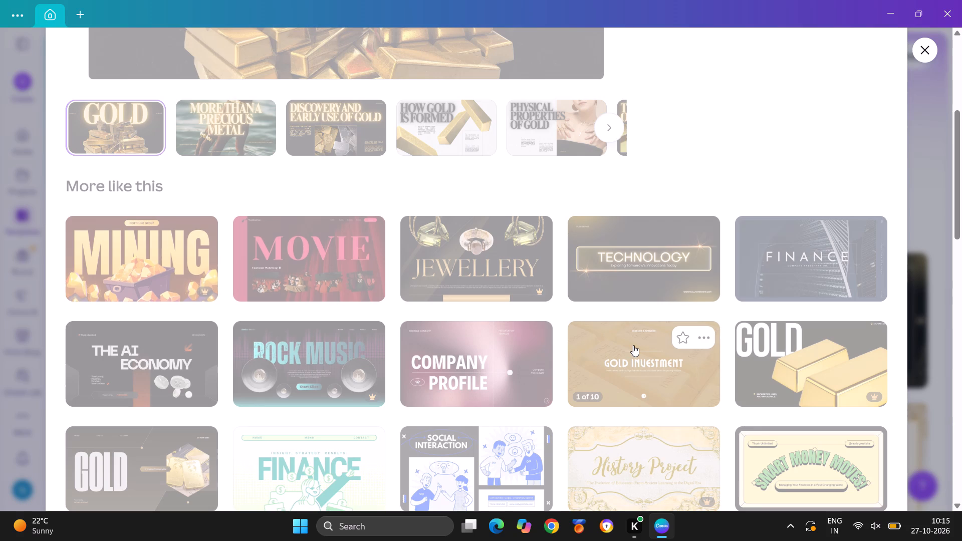
pyautogui.scroll(-1, 565, 315)
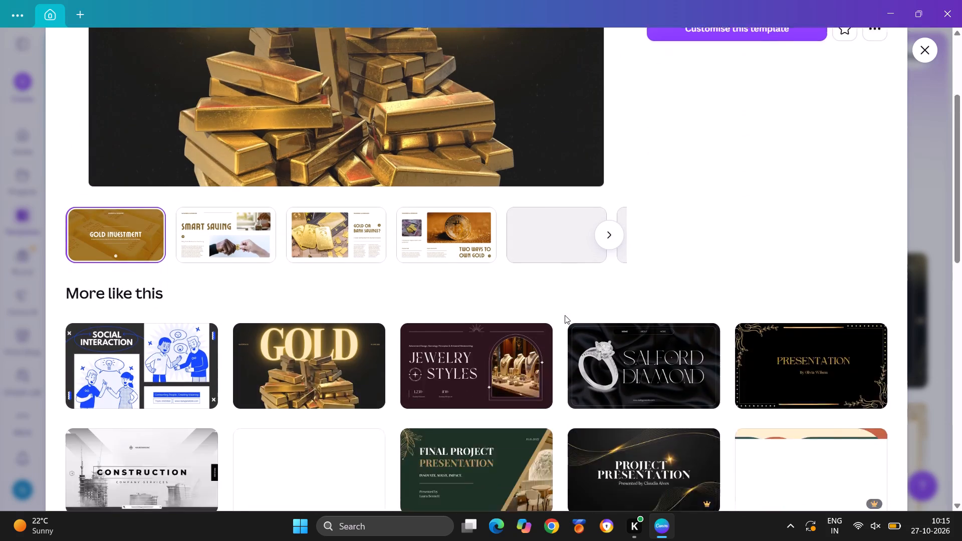
pyautogui.scroll(-1, 565, 315)
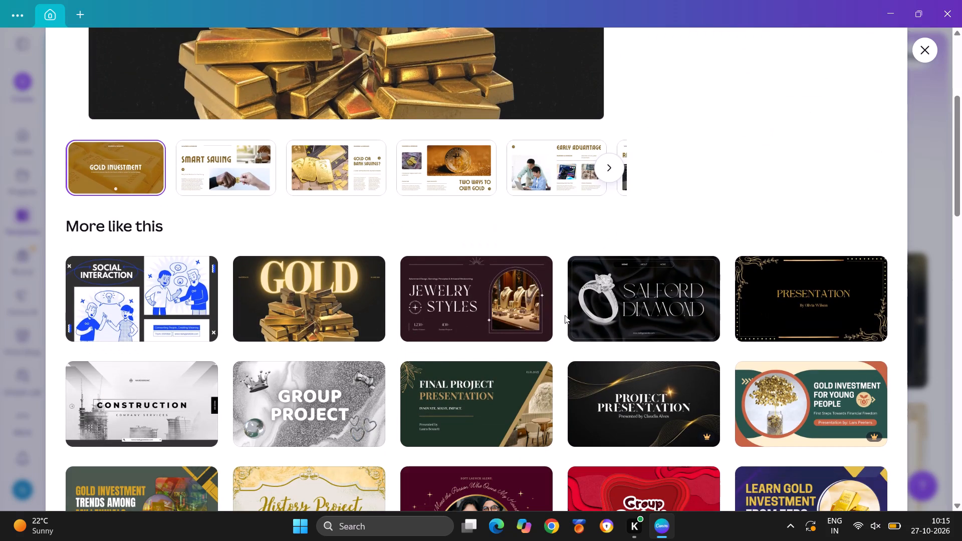
pyautogui.scroll(-1, 565, 315)
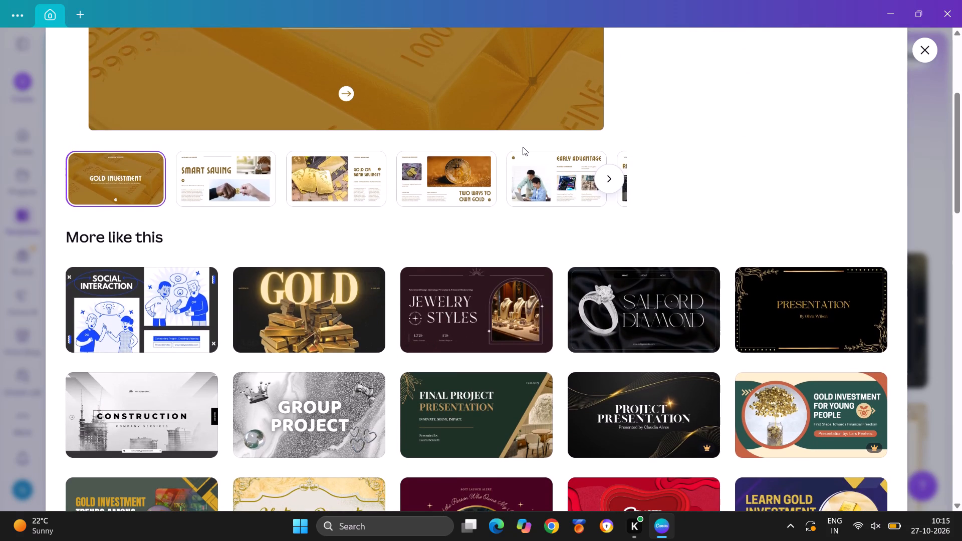
pyautogui.hscroll(-8, 519, 159)
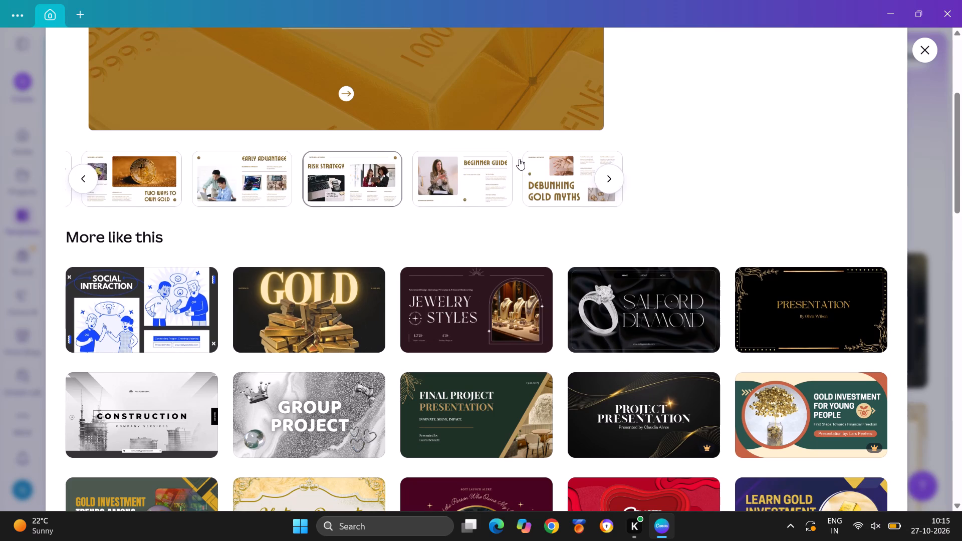
pyautogui.hscroll(-4, 519, 159)
# Return to the Yellow and Black Elegant Gold Presentation template, check its pages, and open it for customising.
pyautogui.click(347, 305)
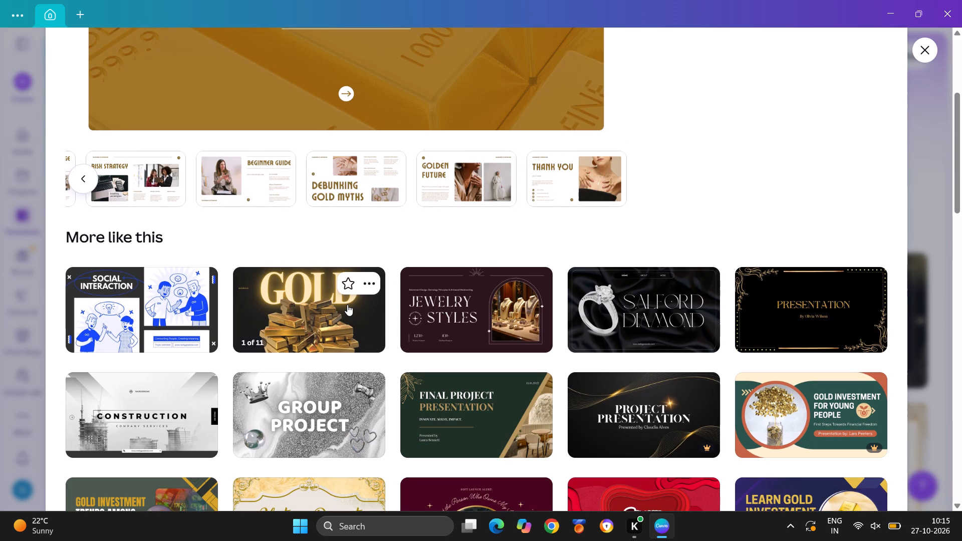
pyautogui.hscroll(-1, 447, 389)
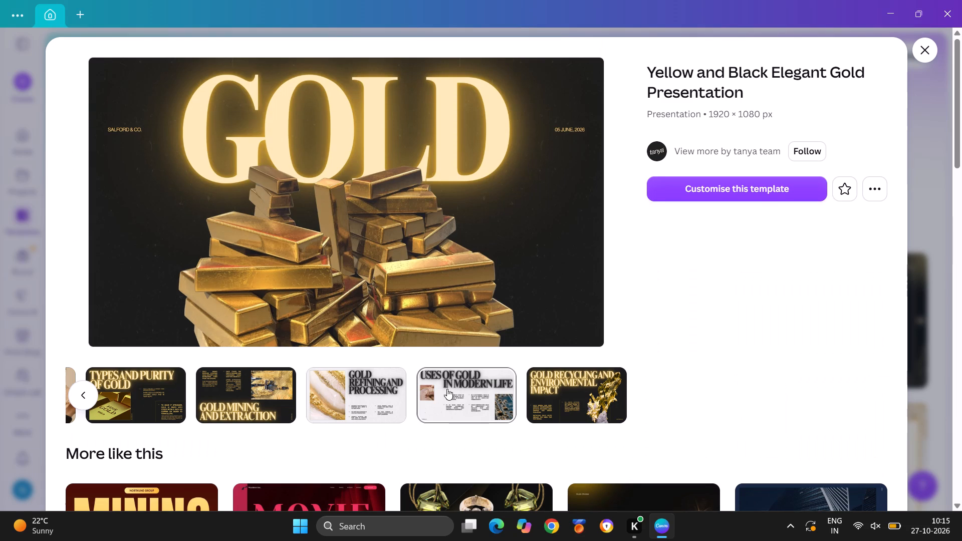
pyautogui.hscroll(-1, 447, 389)
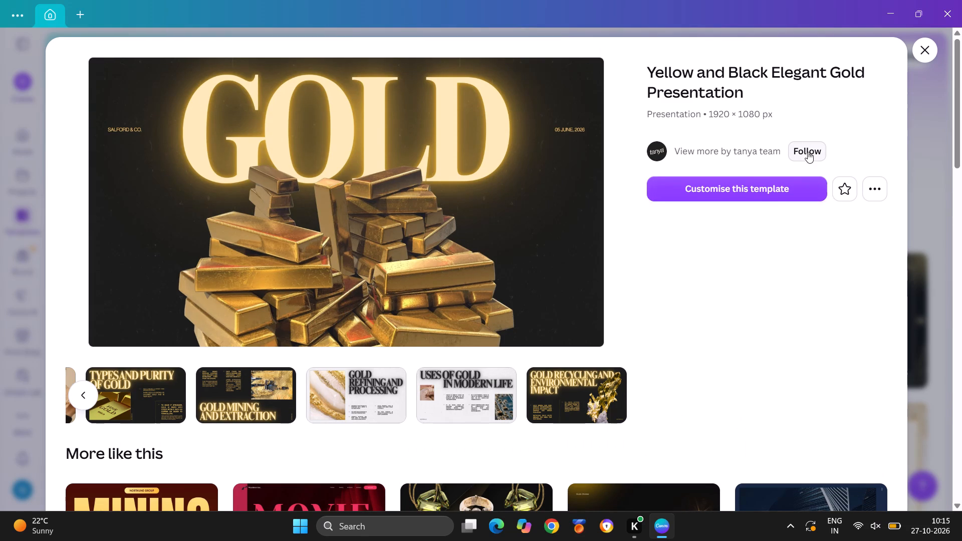
pyautogui.click(771, 198)
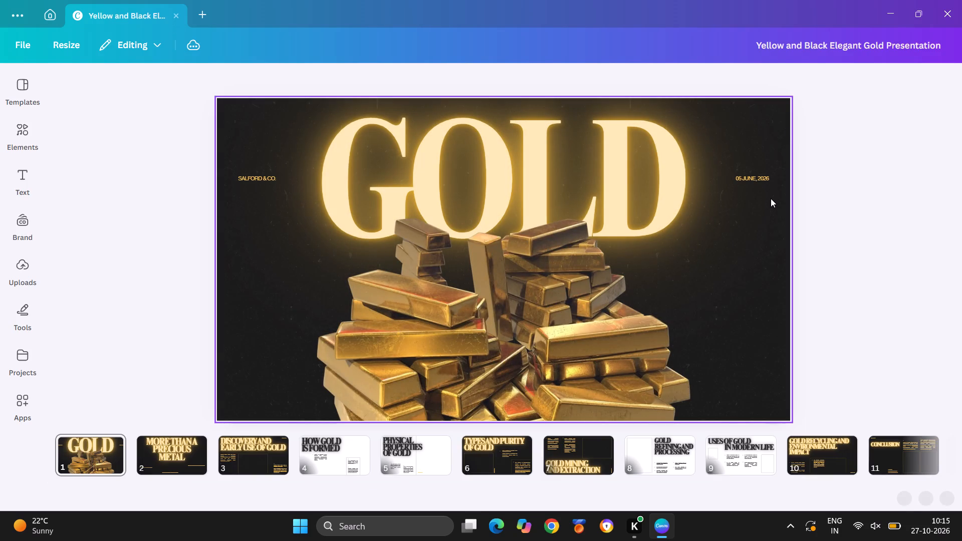
# Shrink the gold bars image on slide 1 to about 600 px wide and place it at the slide's left edge, below the GOLD title's G.
pyautogui.click(502, 272)
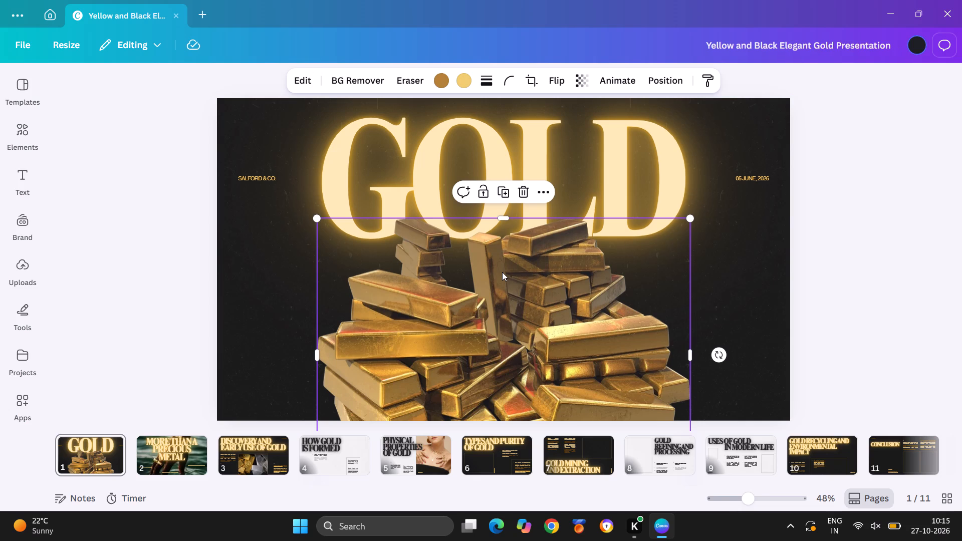
pyautogui.moveTo(691, 216); pyautogui.dragTo(591, 255)
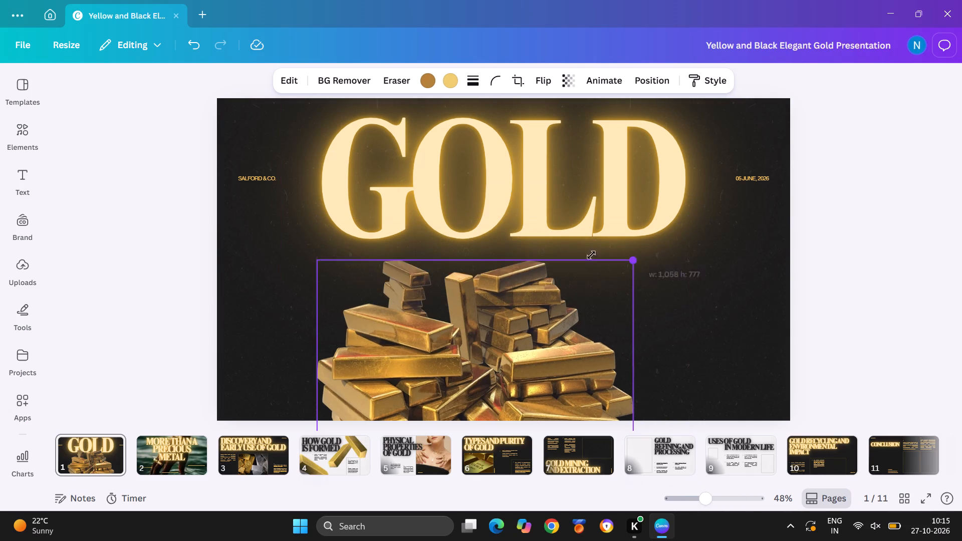
pyautogui.moveTo(591, 255); pyautogui.dragTo(534, 262)
pyautogui.moveTo(423, 404); pyautogui.dragTo(450, 278)
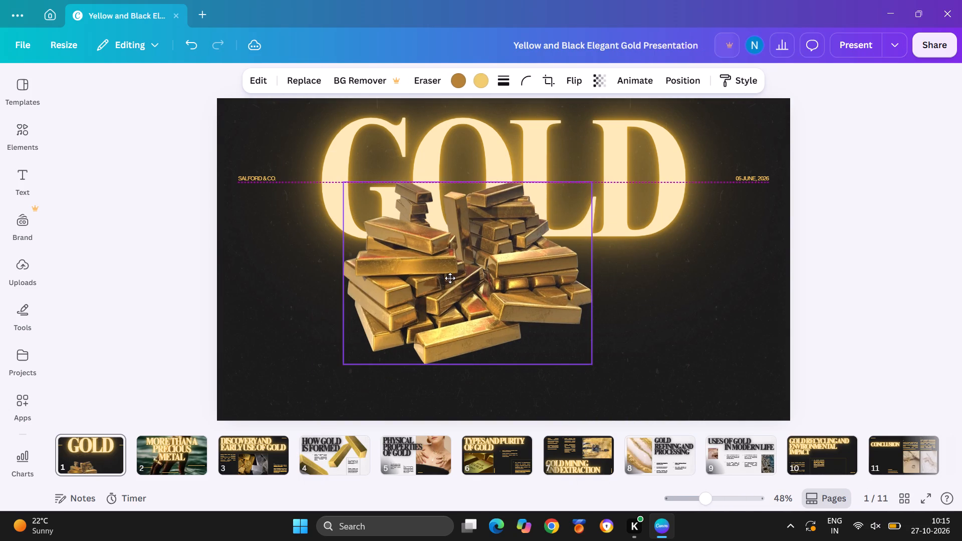
pyautogui.moveTo(341, 362); pyautogui.dragTo(380, 276)
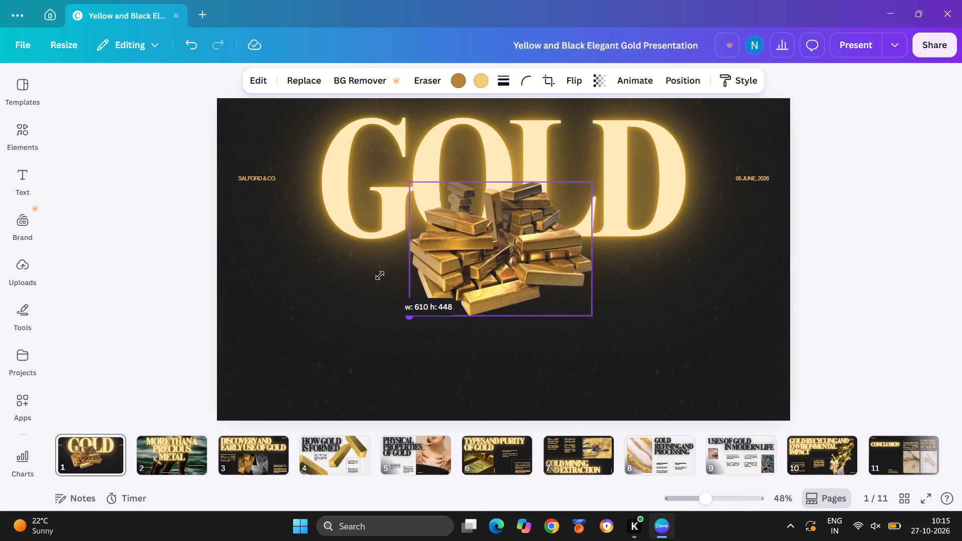
pyautogui.moveTo(380, 276); pyautogui.dragTo(383, 271)
pyautogui.moveTo(462, 234); pyautogui.dragTo(405, 252)
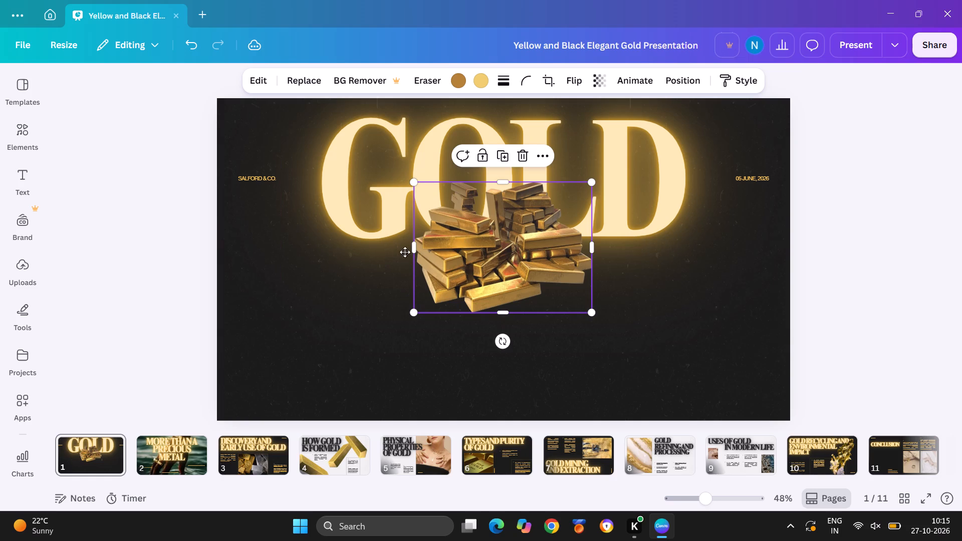
pyautogui.moveTo(405, 252); pyautogui.dragTo(264, 288)
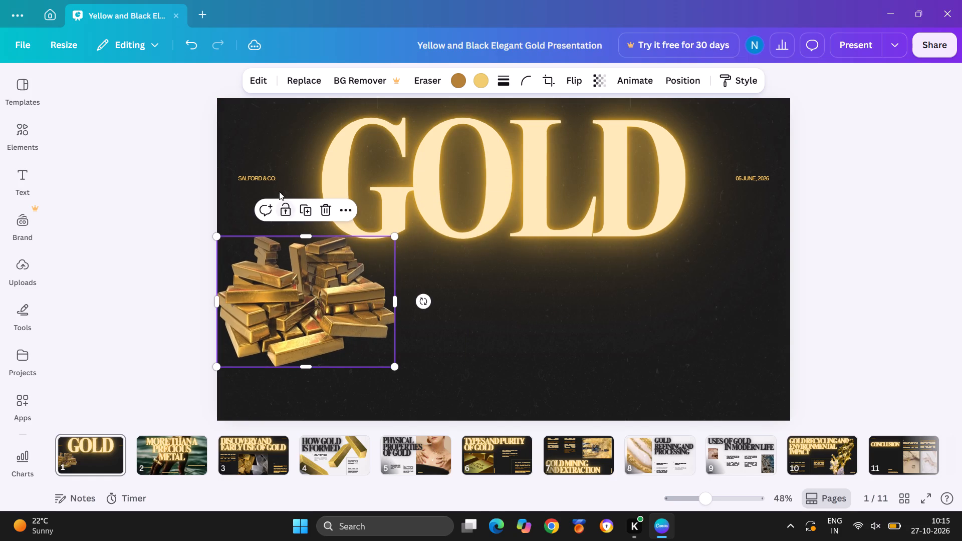
# Delete the SALFORD & CO. text from slide 1.
pyautogui.click(266, 176)
pyautogui.press('Delete')
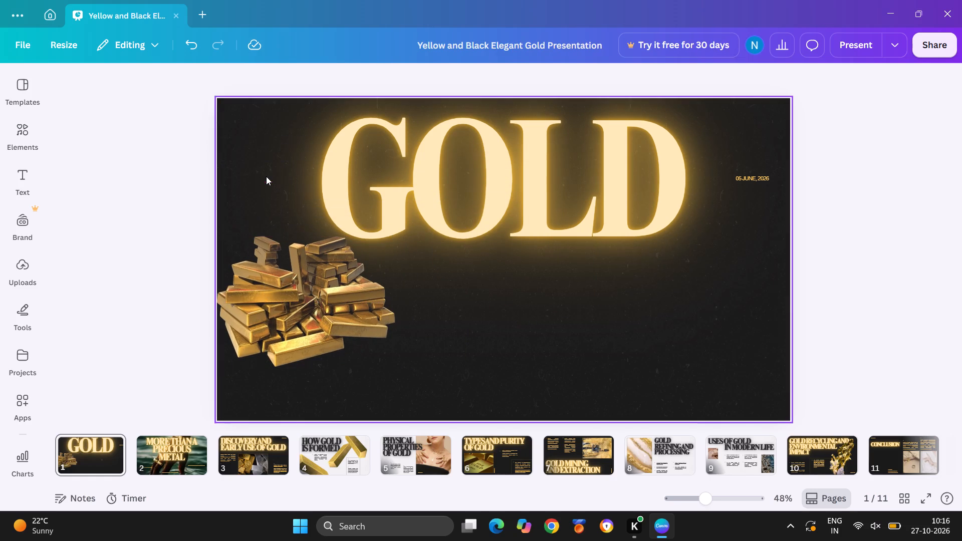
# Shrink the GOLD title on slide 1 to font size about 208, keeping it at the slide's upper right.
pyautogui.click(367, 209)
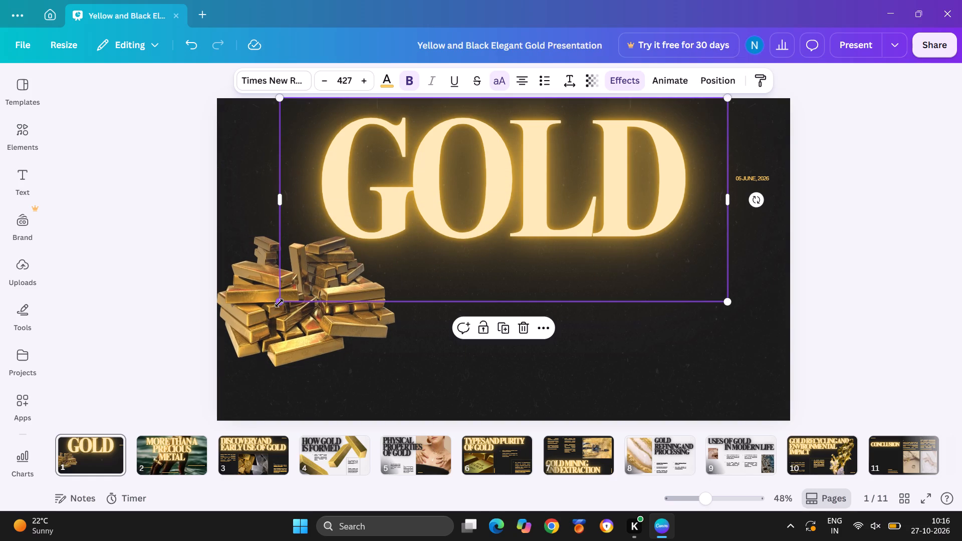
pyautogui.moveTo(279, 303); pyautogui.dragTo(508, 195)
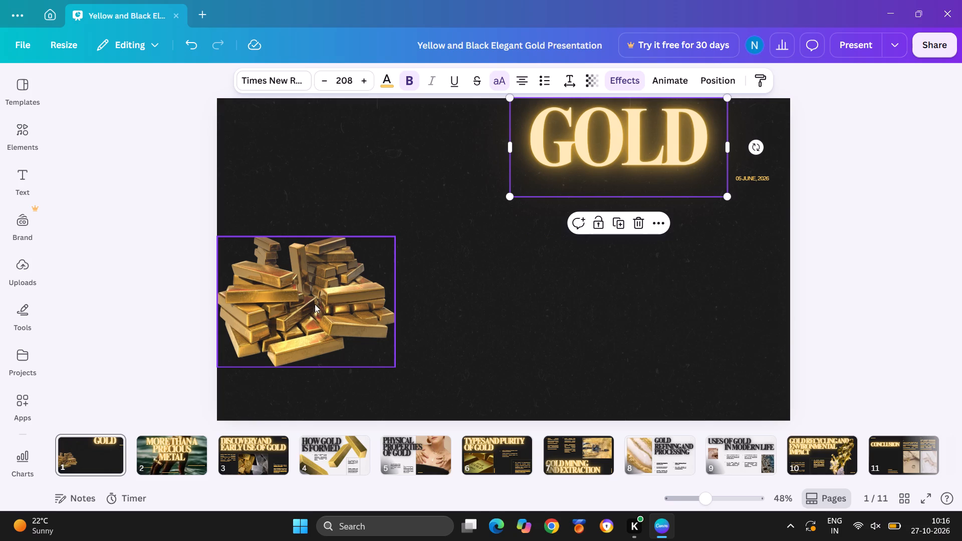
# Shrink the gold bars image to roughly half its width and place it in the slide's top-left corner.
pyautogui.click(315, 304)
pyautogui.moveTo(392, 308); pyautogui.dragTo(356, 318)
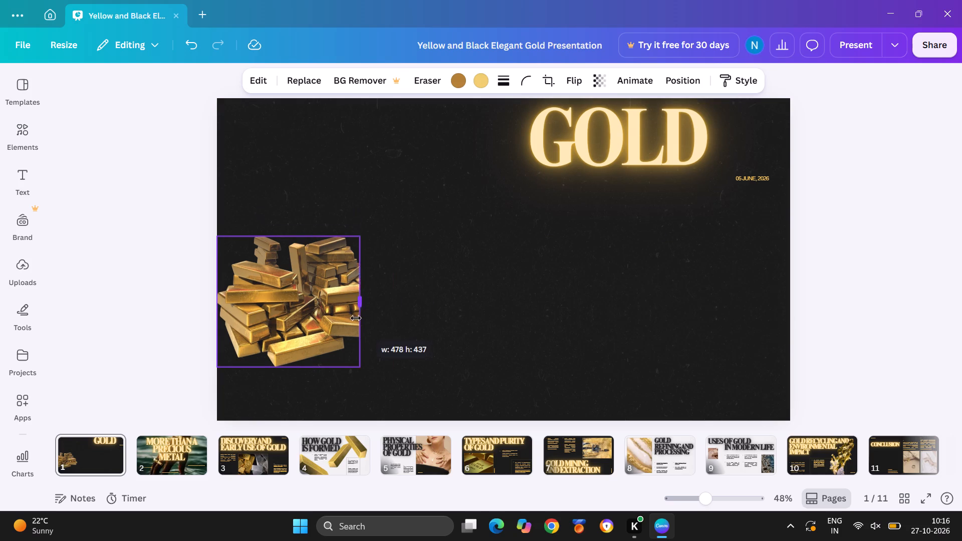
pyautogui.moveTo(356, 318); pyautogui.dragTo(347, 318)
pyautogui.moveTo(283, 366); pyautogui.dragTo(298, 343)
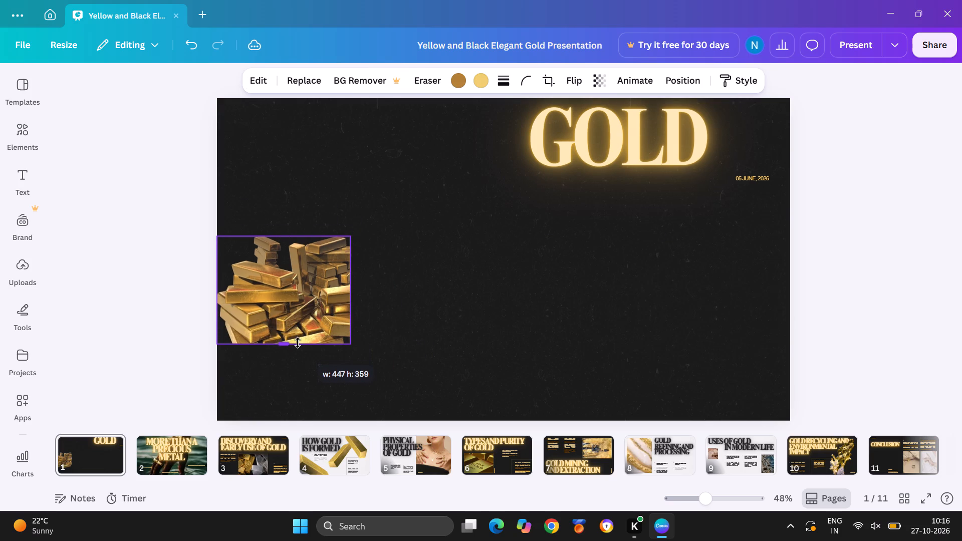
pyautogui.moveTo(298, 343); pyautogui.dragTo(298, 395)
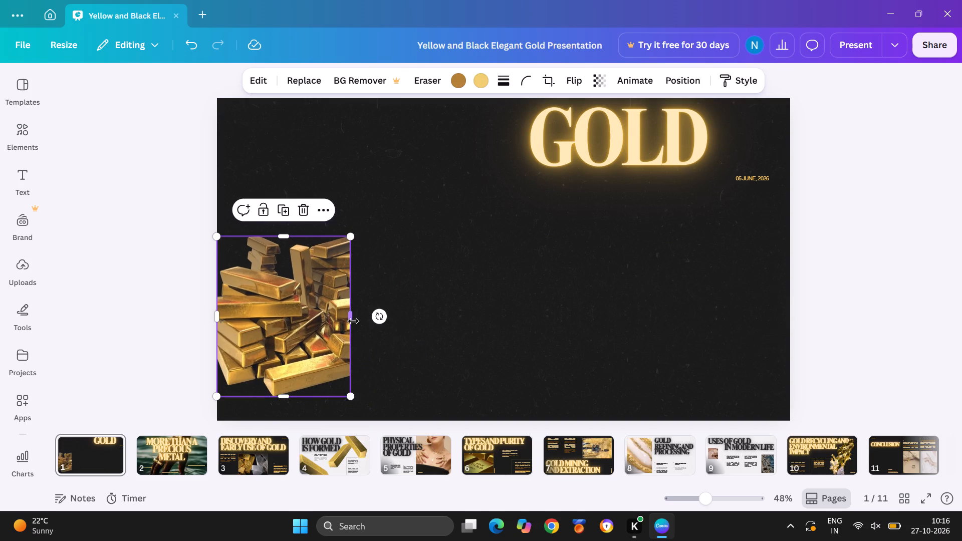
pyautogui.moveTo(353, 321); pyautogui.dragTo(416, 320)
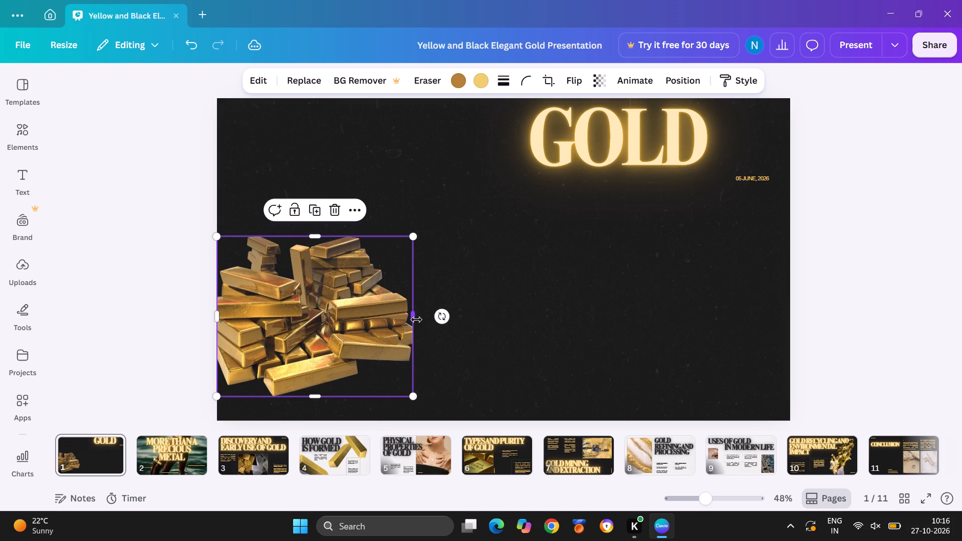
pyautogui.moveTo(415, 397); pyautogui.dragTo(354, 335)
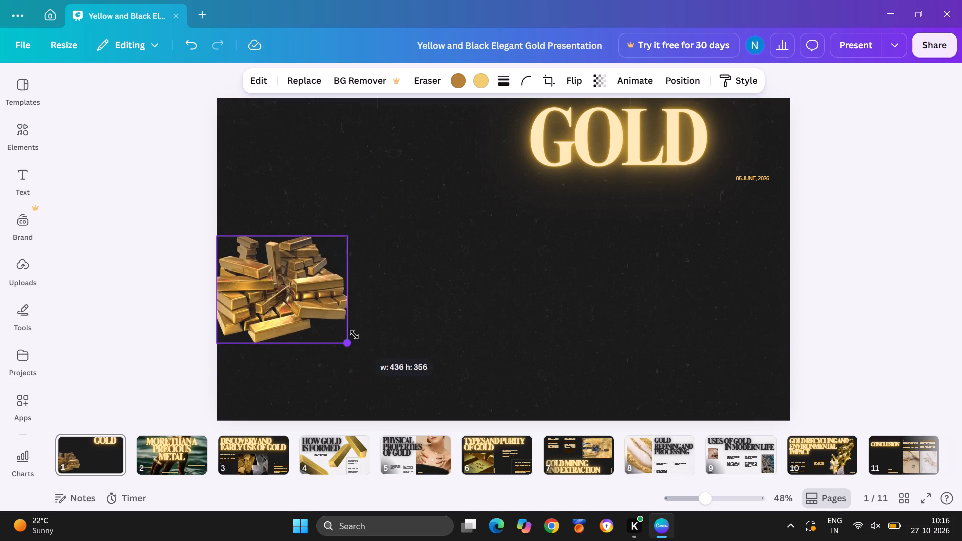
pyautogui.moveTo(354, 335); pyautogui.dragTo(313, 297)
pyautogui.moveTo(261, 287); pyautogui.dragTo(268, 158)
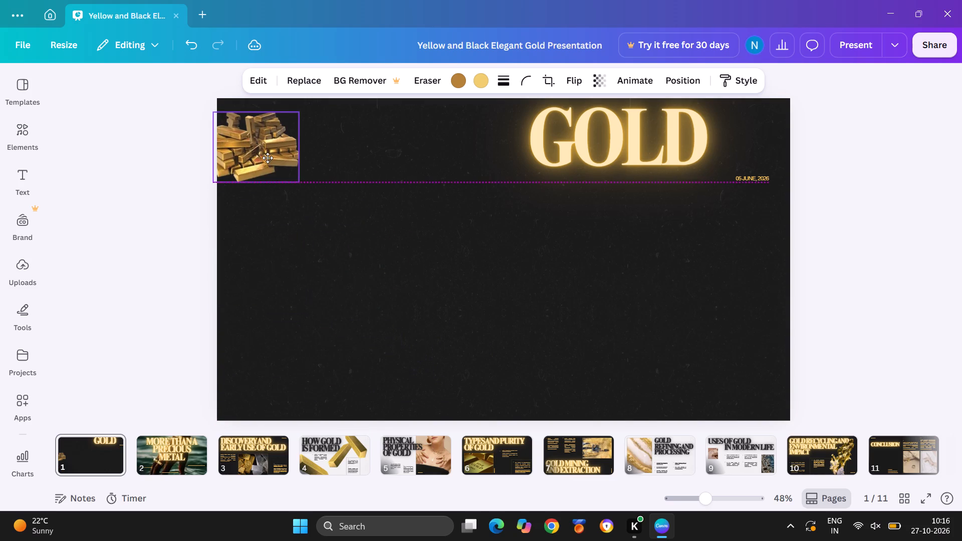
pyautogui.moveTo(268, 158); pyautogui.dragTo(264, 153)
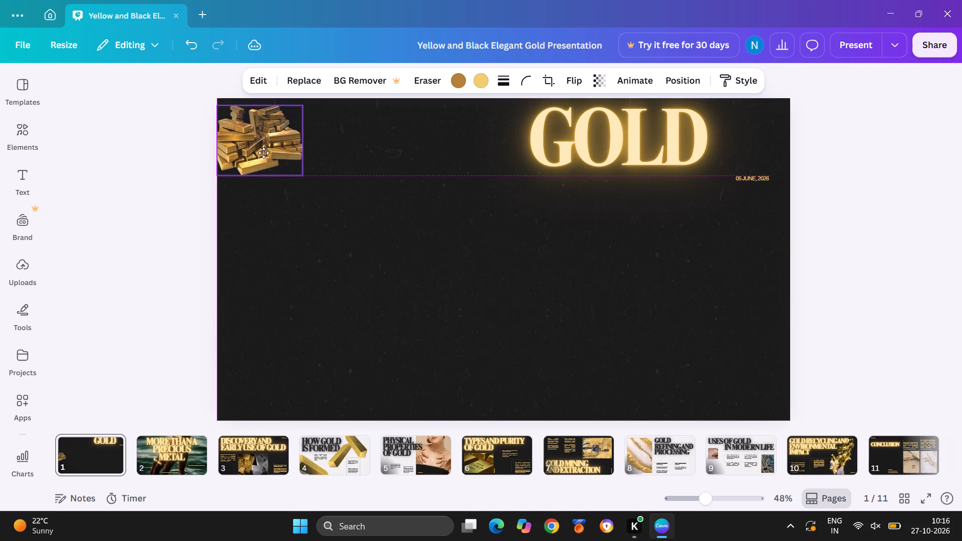
pyautogui.moveTo(264, 153); pyautogui.dragTo(264, 151)
pyautogui.click(389, 230)
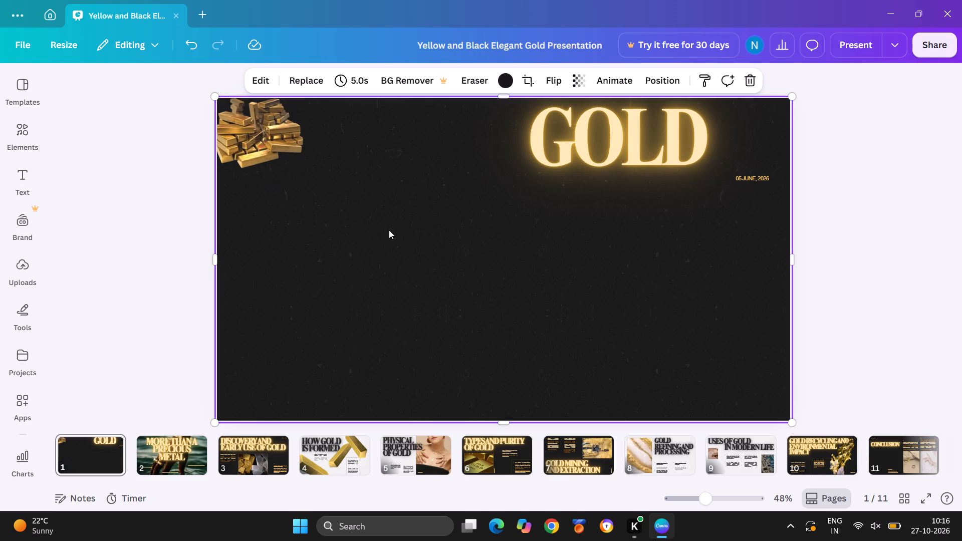
# Move the GOLD title along the slide's top so it sits directly beside the gold bars image.
pyautogui.moveTo(556, 164); pyautogui.dragTo(376, 163)
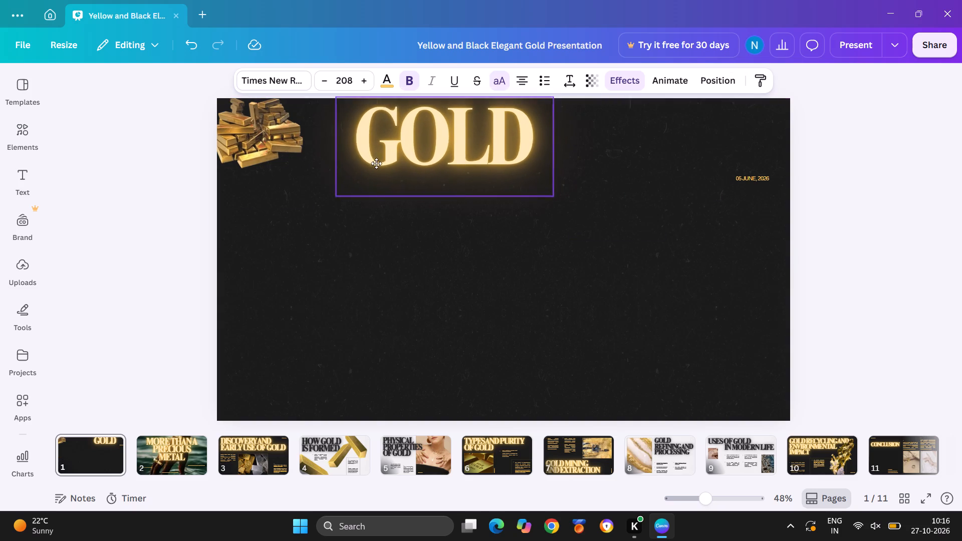
pyautogui.moveTo(376, 163); pyautogui.dragTo(354, 163)
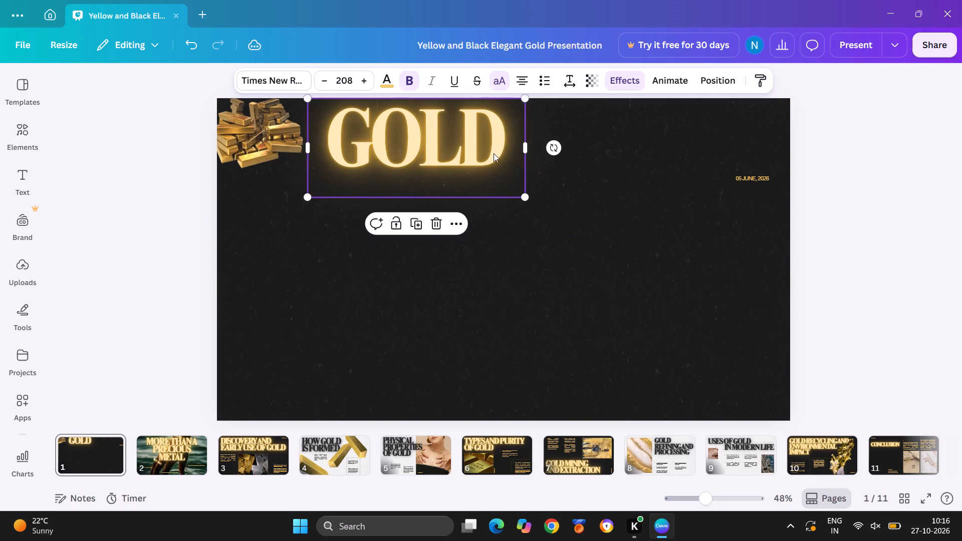
# Extend the GOLD title text to read GOLD SENSE AI.
pyautogui.click(507, 135)
pyautogui.click(507, 135)
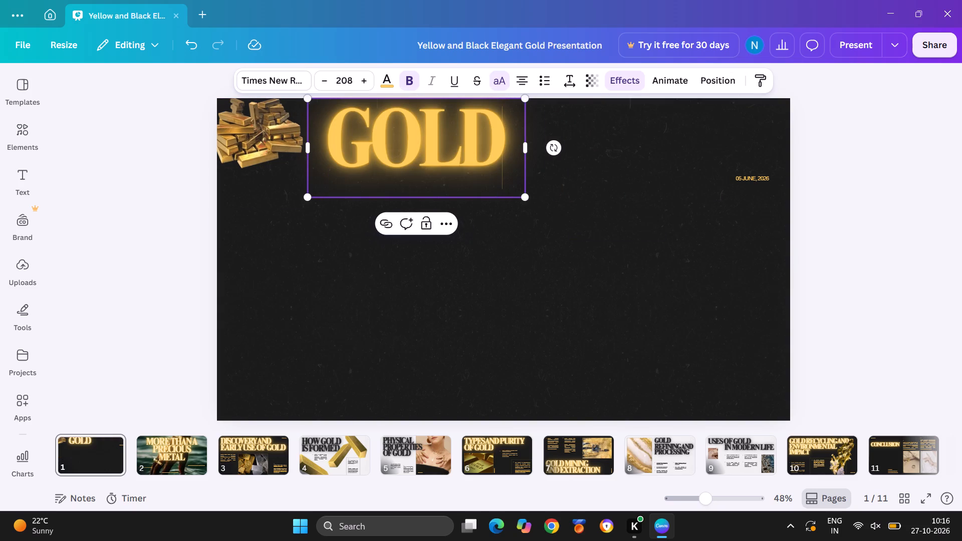
pyautogui.press('space')
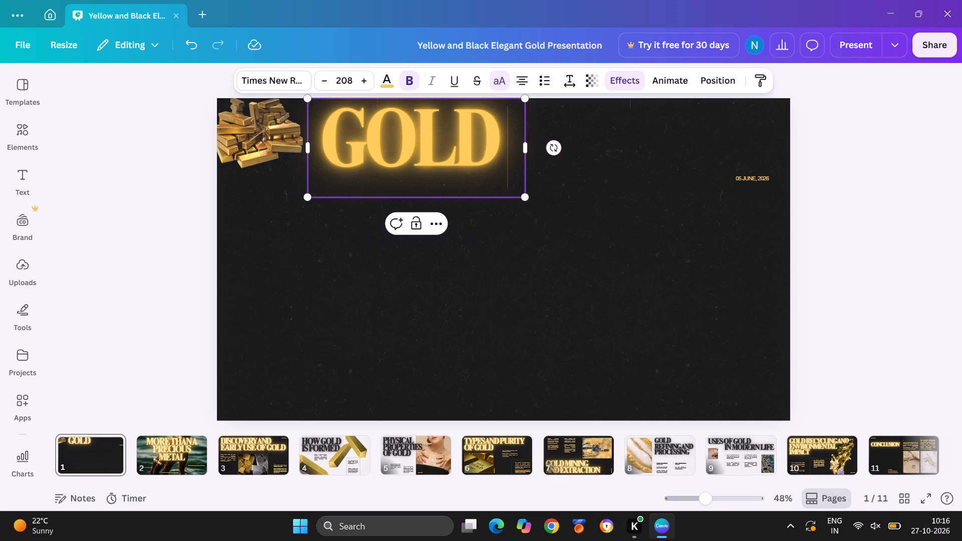
pyautogui.press('s')
pyautogui.write('ENSE')
pyautogui.press('space')
pyautogui.write('AI')
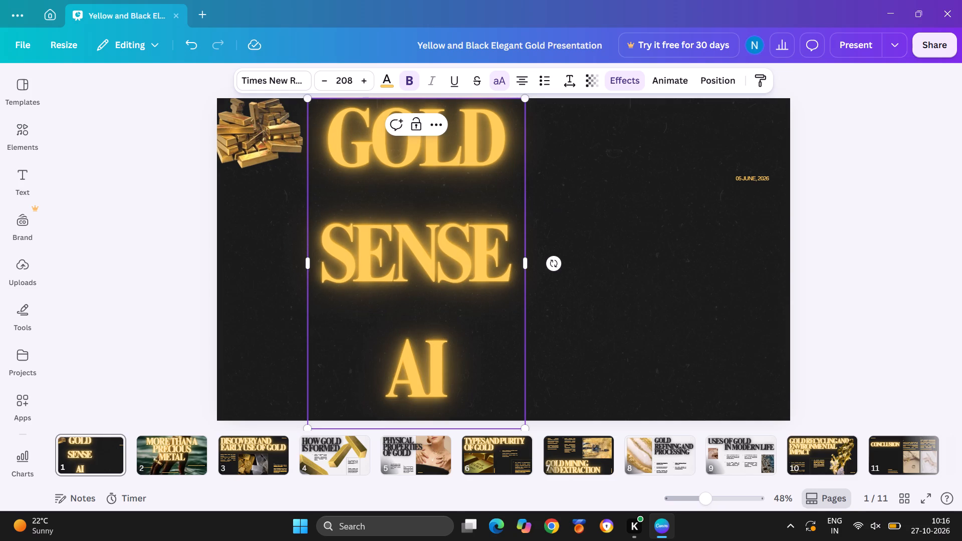
# Reduce the GOLD SENSE AI title's font size to 122.
pyautogui.tripleClick(321, 82)
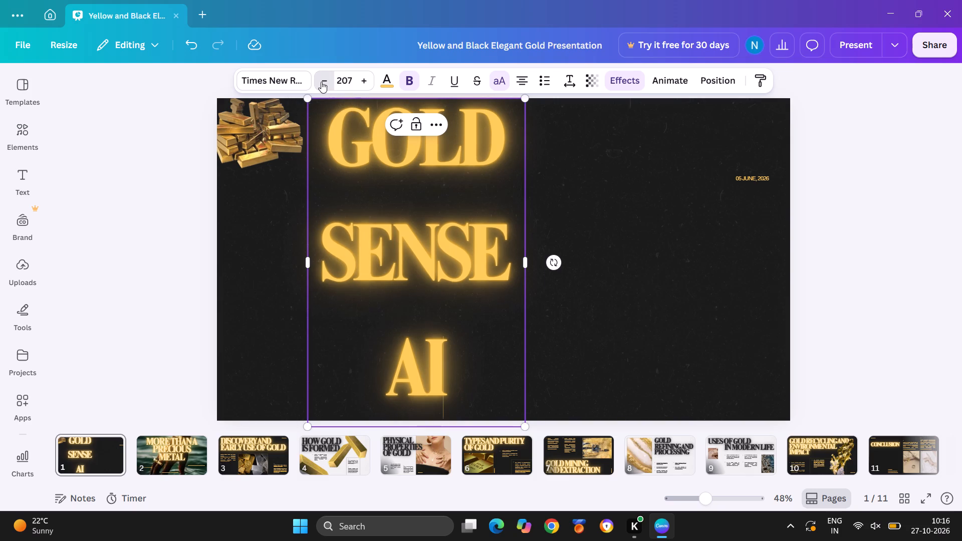
pyautogui.tripleClick(321, 82)
pyautogui.tripleClick(321, 82)
pyautogui.tripleClick(321, 82)
pyautogui.tripleClick(321, 82)
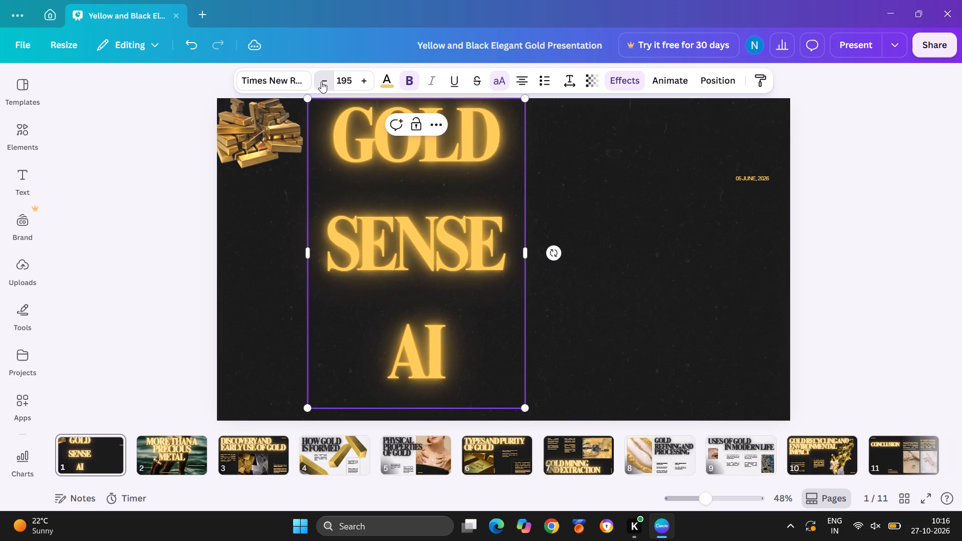
pyautogui.tripleClick(321, 82)
pyautogui.tripleClick(321, 82)
pyautogui.tripleClick(321, 82)
pyautogui.tripleClick(321, 82)
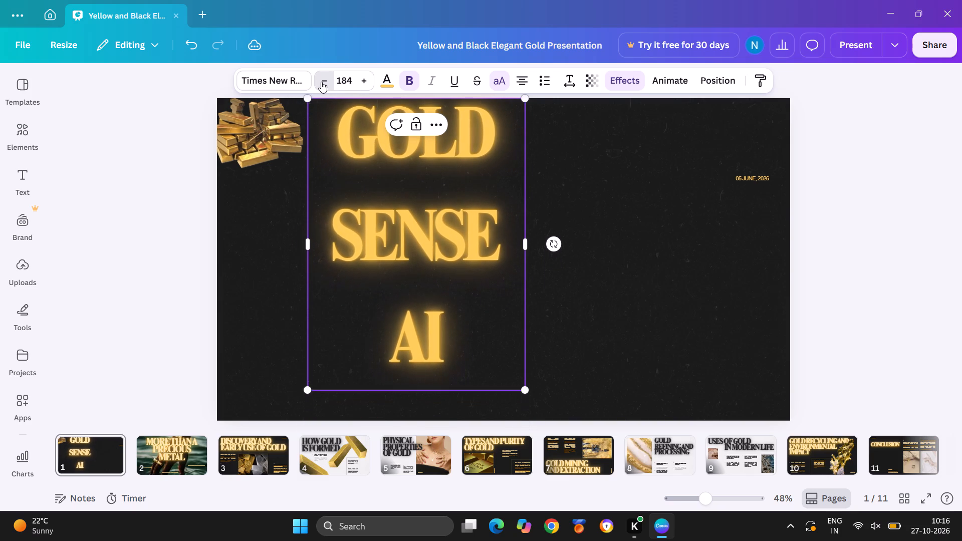
pyautogui.tripleClick(321, 82)
pyautogui.tripleClick(321, 82)
pyautogui.tripleClick(321, 82)
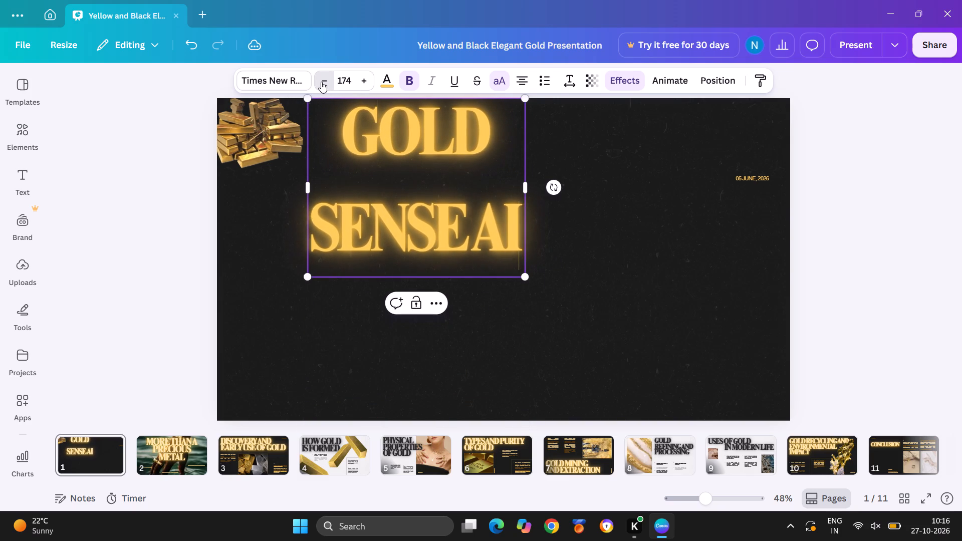
pyautogui.tripleClick(321, 82)
pyautogui.tripleClick(321, 82)
pyautogui.tripleClick(321, 82)
pyautogui.tripleClick(321, 82)
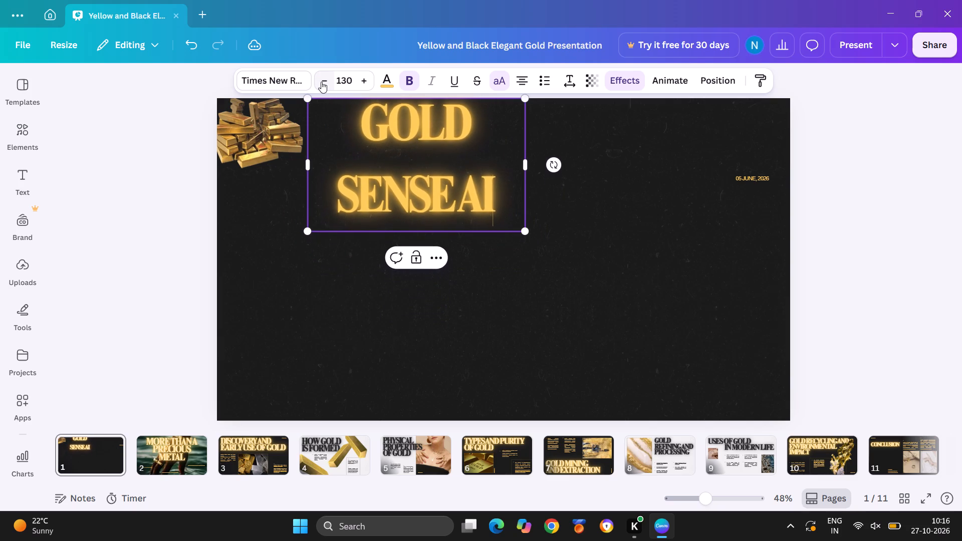
# Delete the 05 JUNE, 2026 date text from slide 1.
pyautogui.click(766, 178)
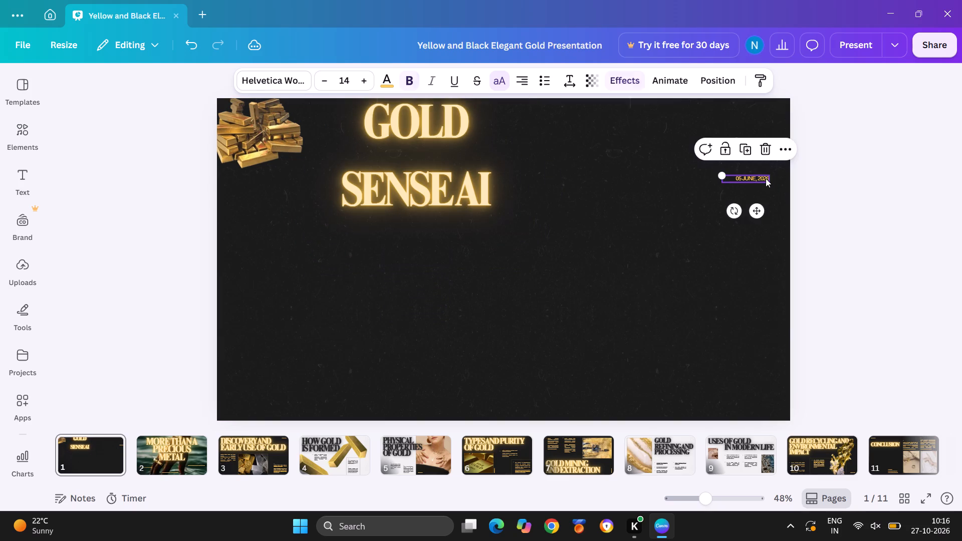
pyautogui.press('Delete')
# Widen the title's text box nearly to the slide's right edge so GOLD SENSE AI fits on one line, and lower it slightly.
pyautogui.click(460, 161)
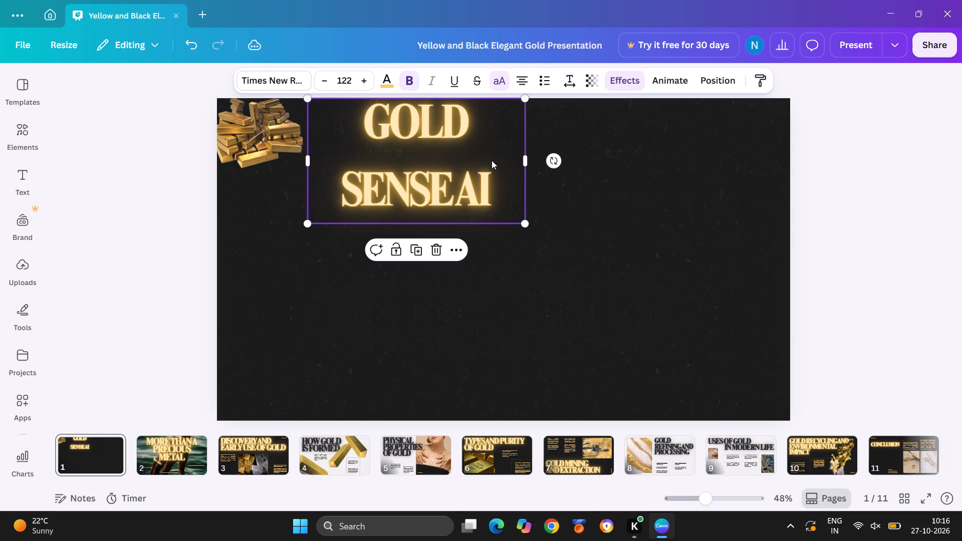
pyautogui.moveTo(526, 161); pyautogui.dragTo(663, 145)
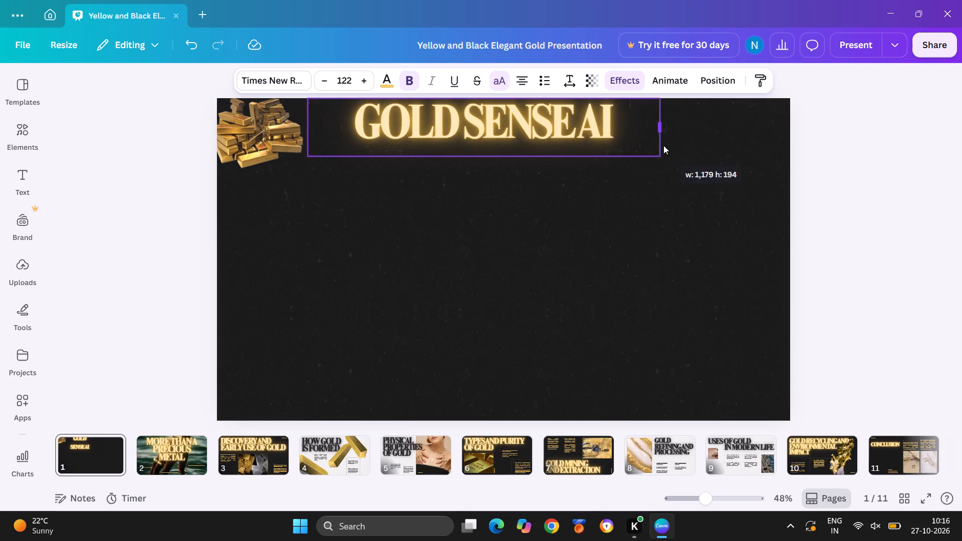
pyautogui.moveTo(663, 145); pyautogui.dragTo(655, 154)
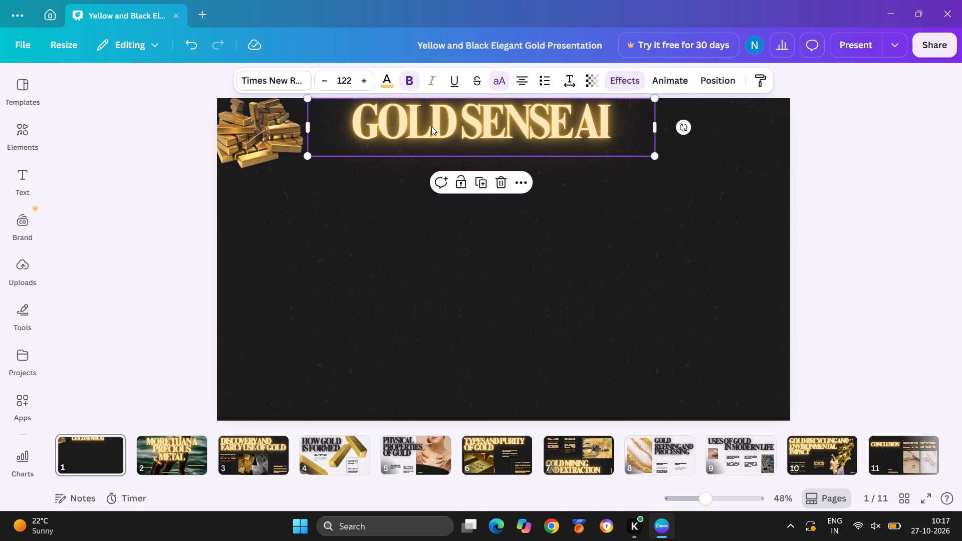
pyautogui.moveTo(431, 126); pyautogui.dragTo(432, 139)
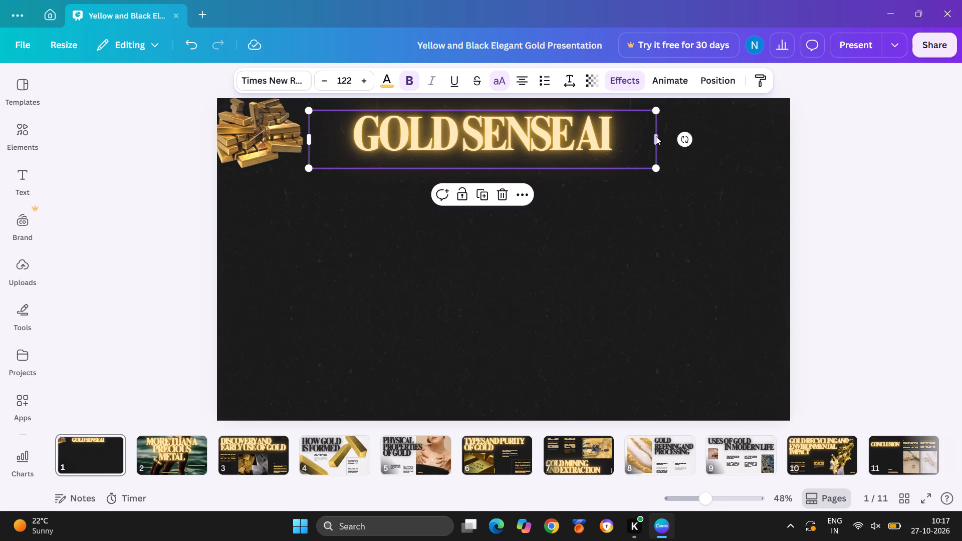
pyautogui.moveTo(657, 136); pyautogui.dragTo(743, 112)
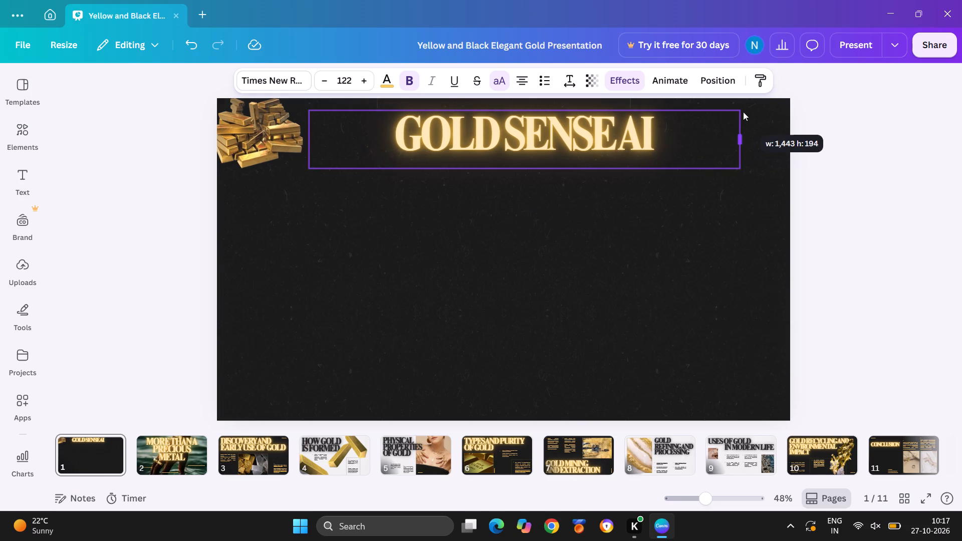
pyautogui.moveTo(743, 112); pyautogui.dragTo(780, 99)
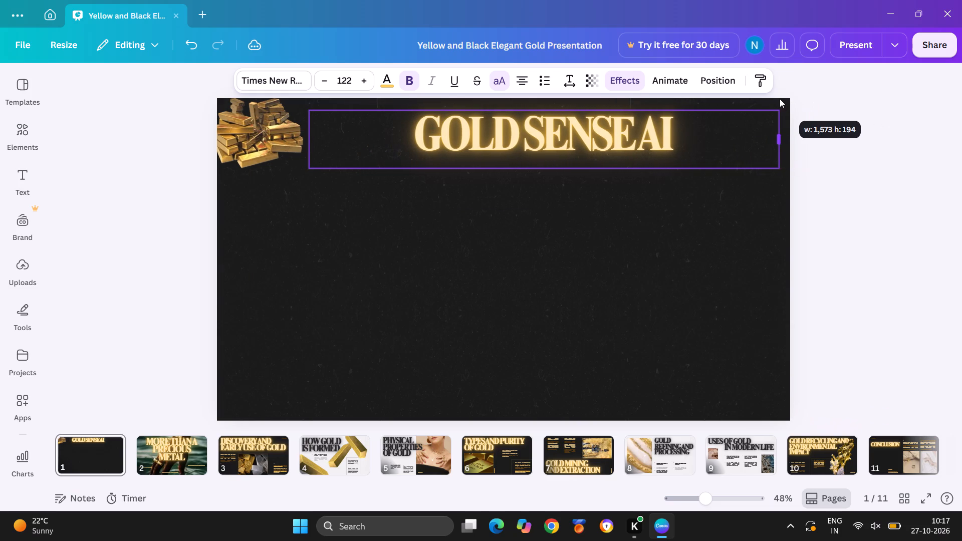
pyautogui.moveTo(780, 99); pyautogui.dragTo(771, 99)
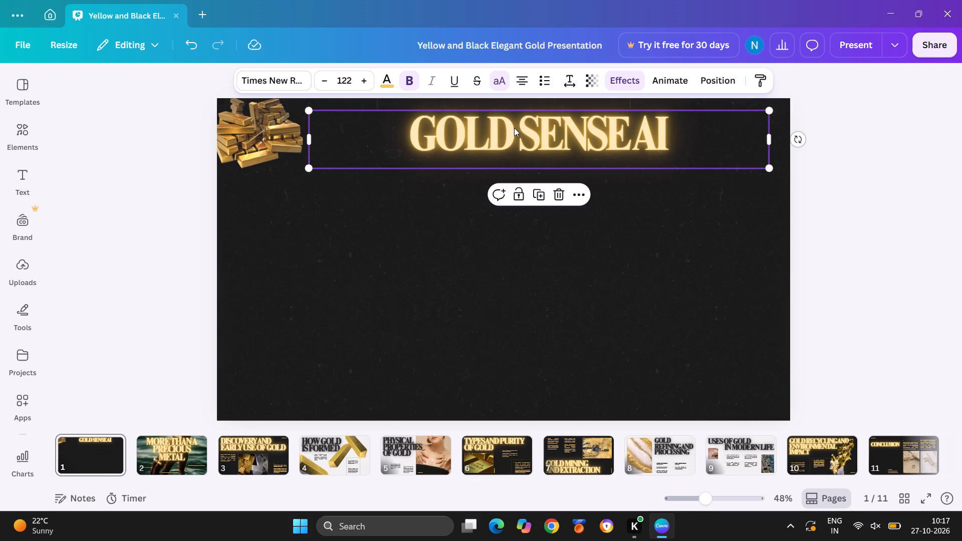
# Widen the gap between GOLD and SENSE in the title with an extra space and insert a hyphen before AI.
pyautogui.click(518, 131)
pyautogui.press('space')
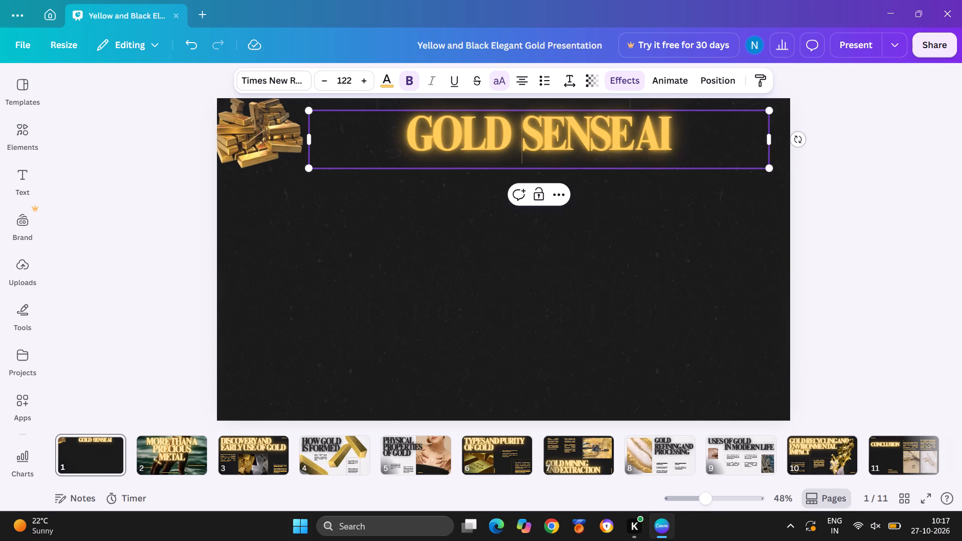
pyautogui.click(635, 134)
pyautogui.press('-')
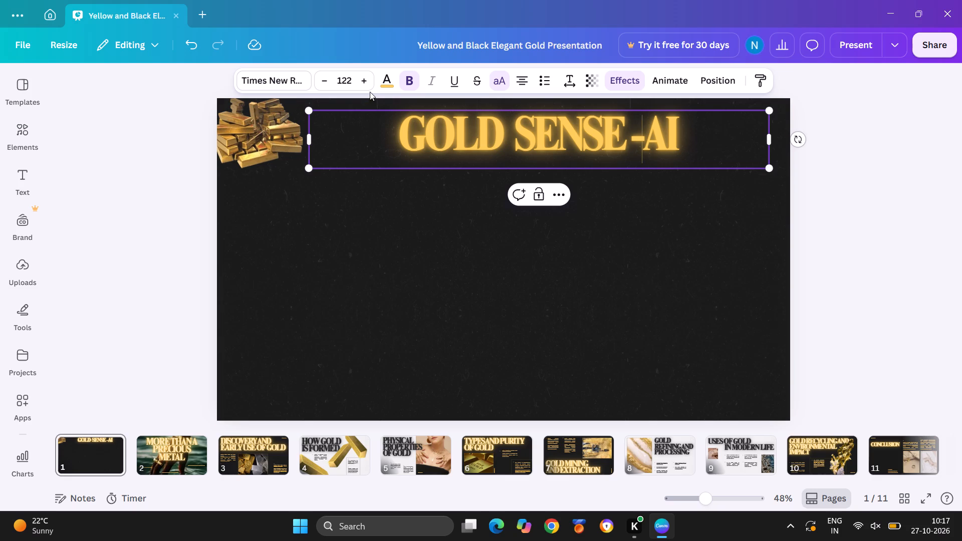
# Browse the Display category of fonts for the GOLD SENSE -AI title.
pyautogui.click(305, 87)
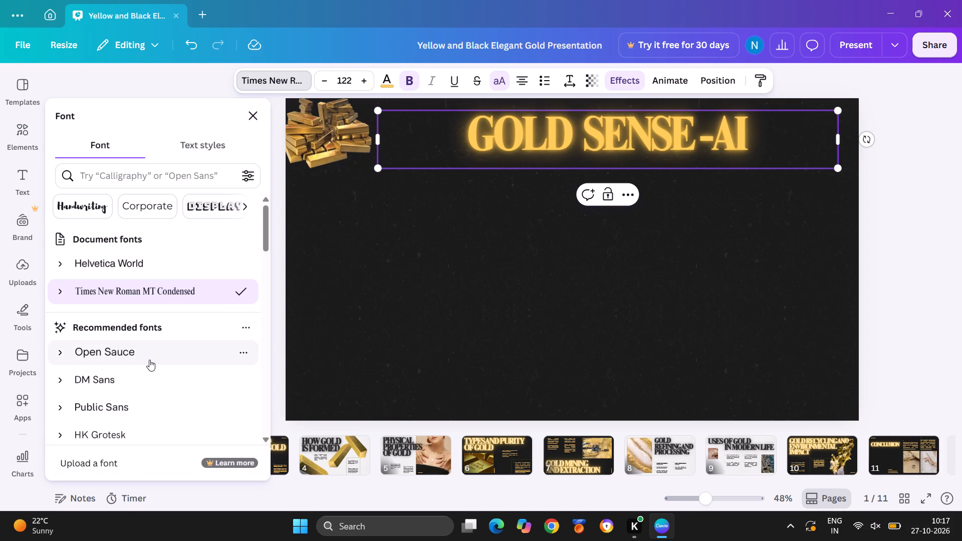
pyautogui.click(209, 208)
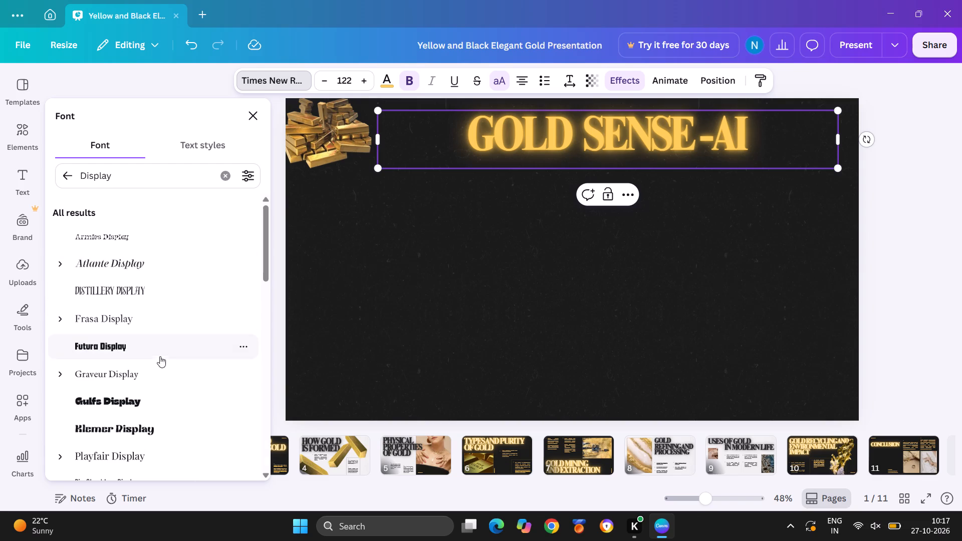
pyautogui.scroll(-2, 167, 391)
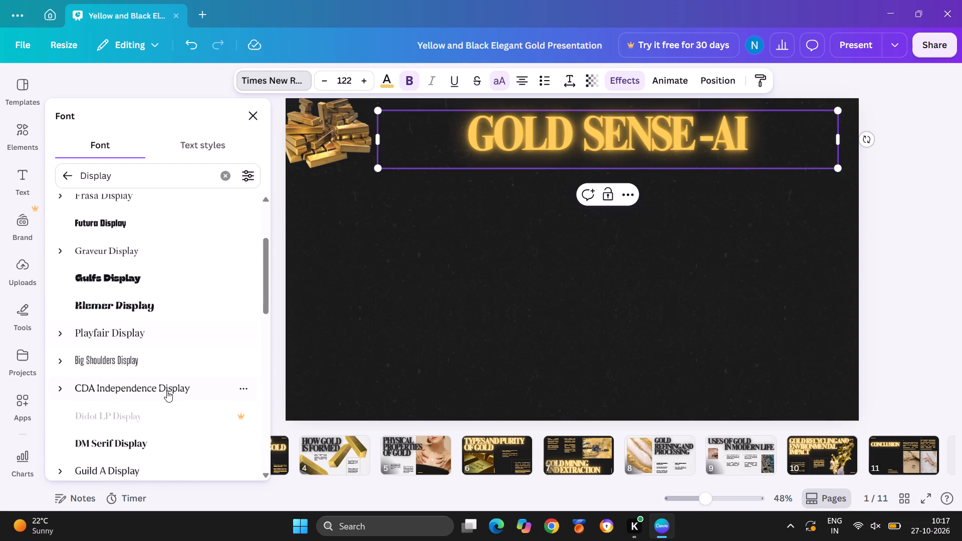
pyautogui.scroll(-3, 167, 391)
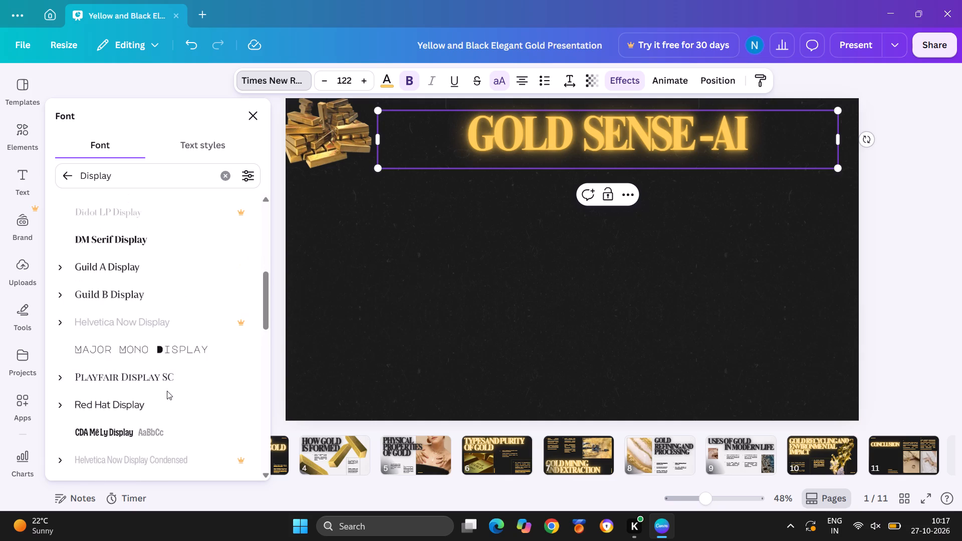
pyautogui.scroll(-2, 167, 391)
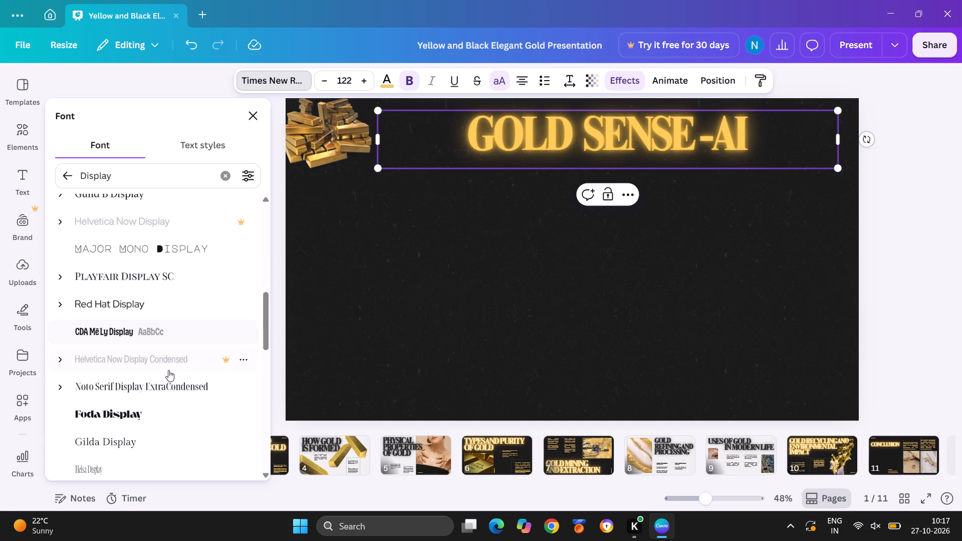
pyautogui.scroll(-3, 168, 370)
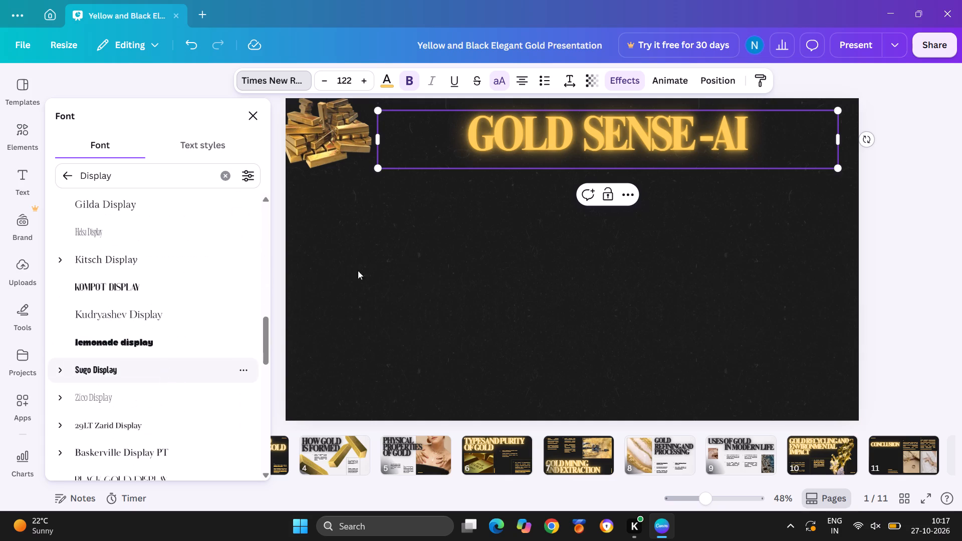
pyautogui.click(423, 265)
# Move the GOLD SENSE -AI title slightly left and up, closer to the top edge of slide 1.
pyautogui.moveTo(521, 146); pyautogui.dragTo(495, 143)
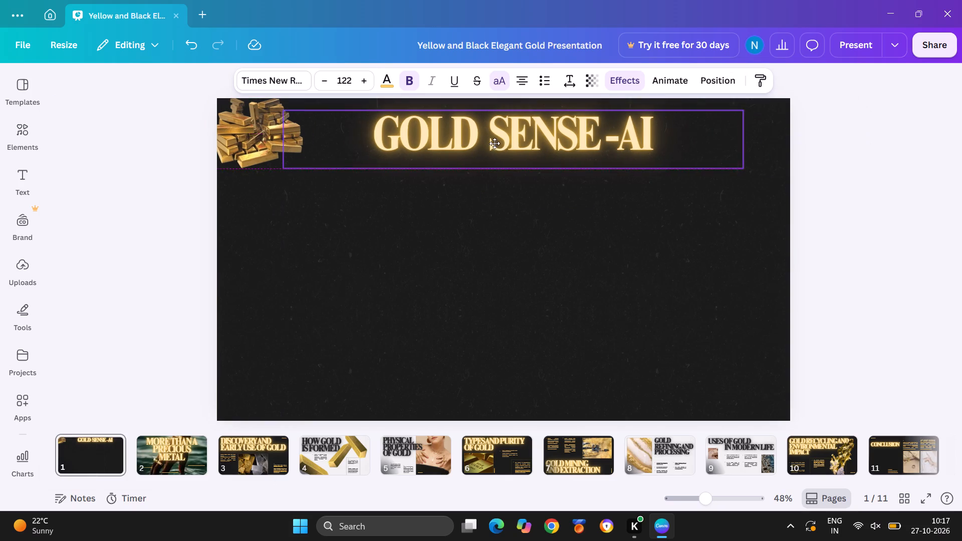
pyautogui.moveTo(495, 143); pyautogui.dragTo(499, 141)
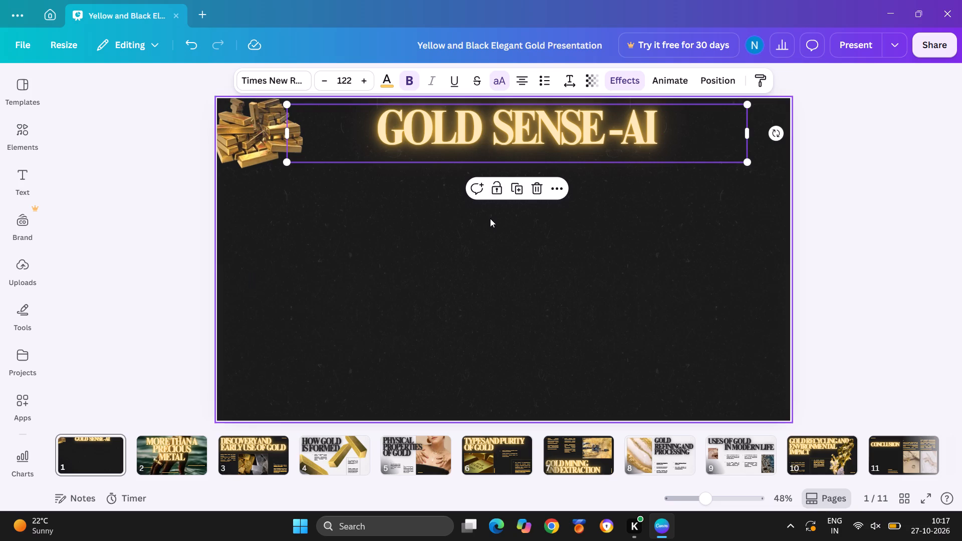
pyautogui.click(490, 218)
# Shift the gold bars image slightly inward from slide 1's top-left corner, aligning its top with the title's text box.
pyautogui.click(290, 146)
pyautogui.moveTo(290, 146); pyautogui.dragTo(293, 147)
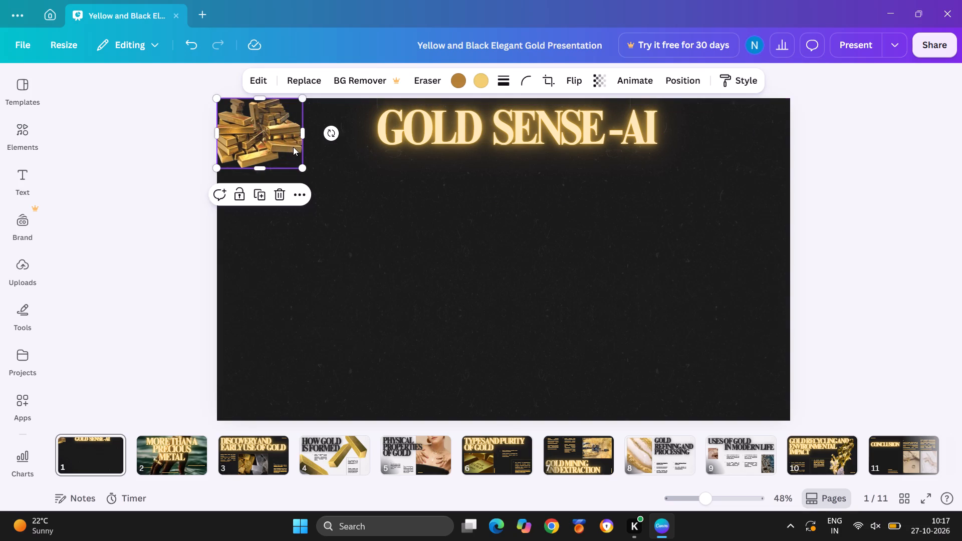
pyautogui.moveTo(293, 147); pyautogui.dragTo(299, 153)
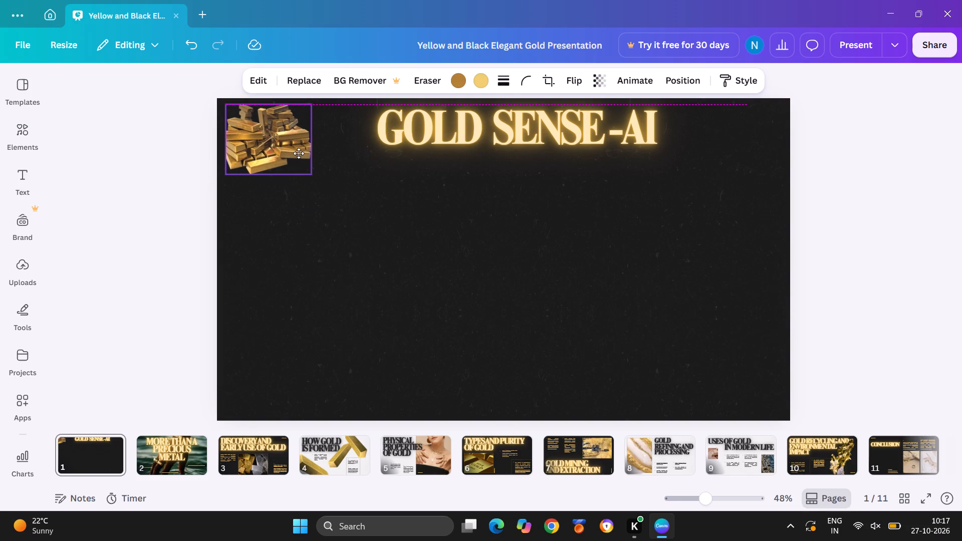
# Shrink and slightly narrow the gold bars image in slide 1's top-left corner until its height matches the title's text box.
pyautogui.moveTo(299, 153); pyautogui.dragTo(298, 154)
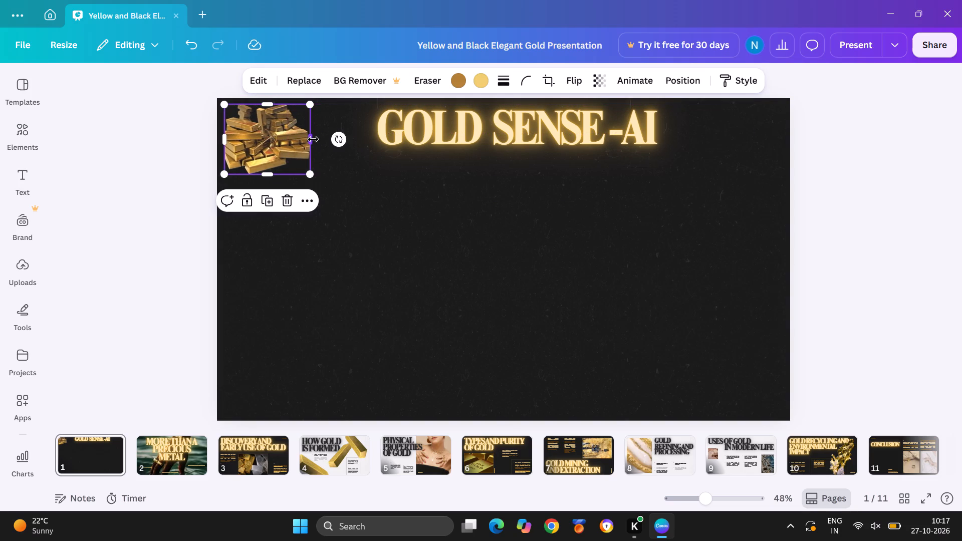
pyautogui.moveTo(313, 139); pyautogui.dragTo(307, 135)
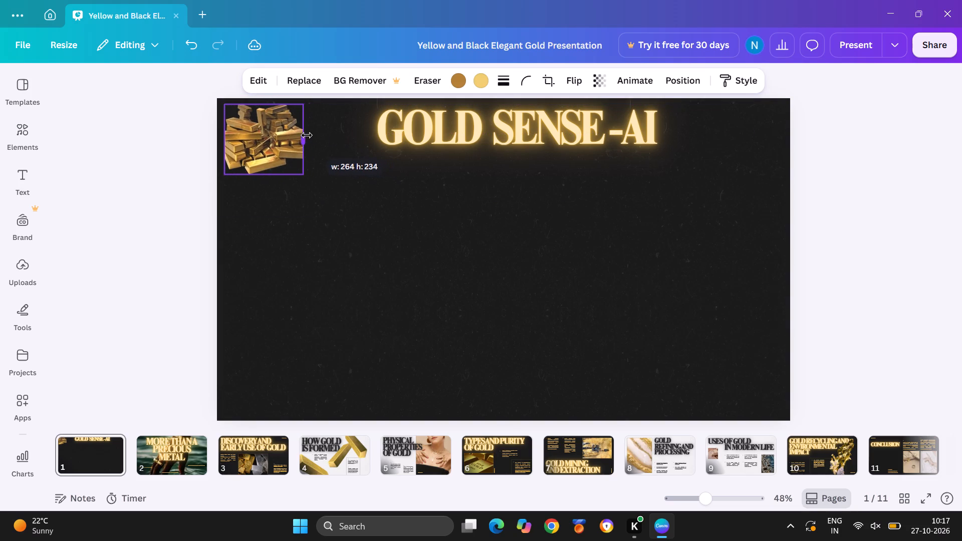
pyautogui.moveTo(307, 135); pyautogui.dragTo(306, 138)
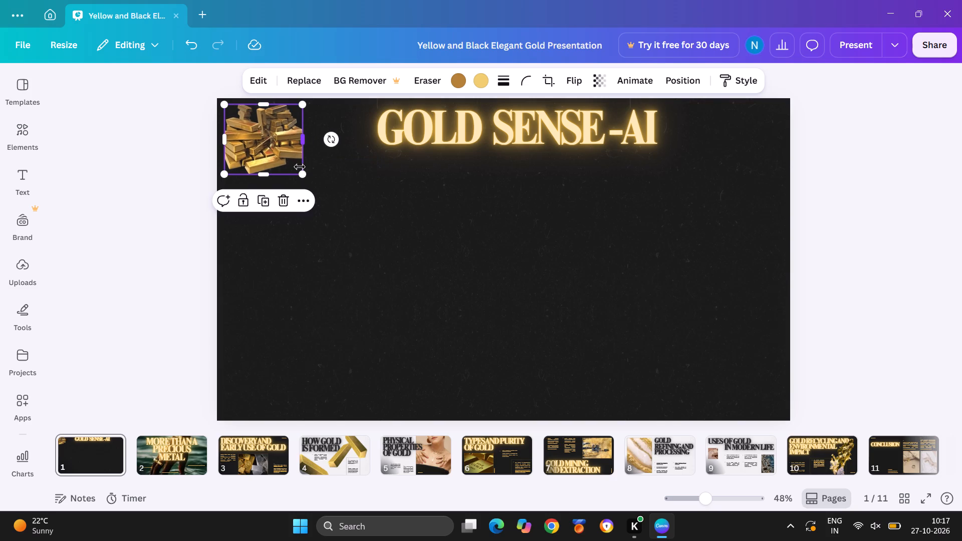
pyautogui.moveTo(305, 176); pyautogui.dragTo(310, 163)
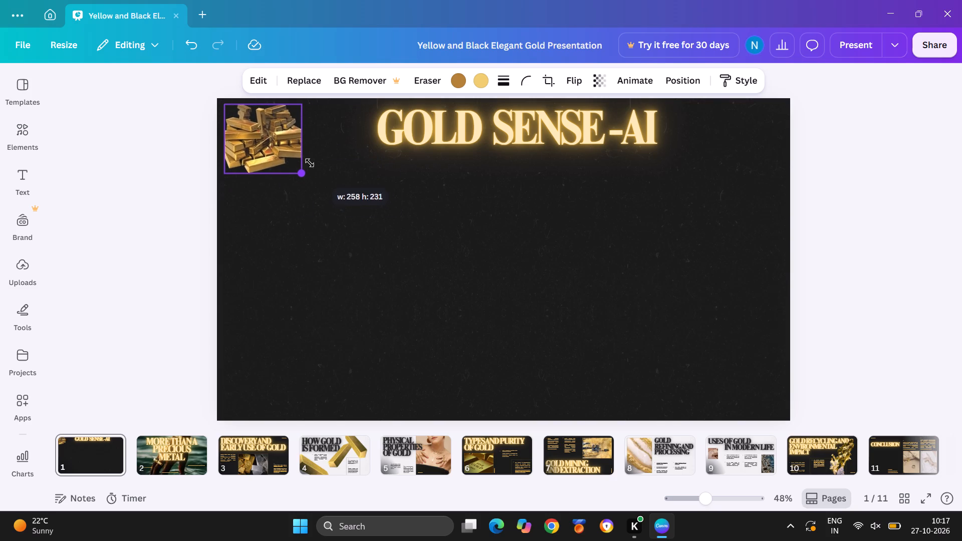
pyautogui.moveTo(310, 163); pyautogui.dragTo(307, 161)
pyautogui.moveTo(298, 143); pyautogui.dragTo(312, 141)
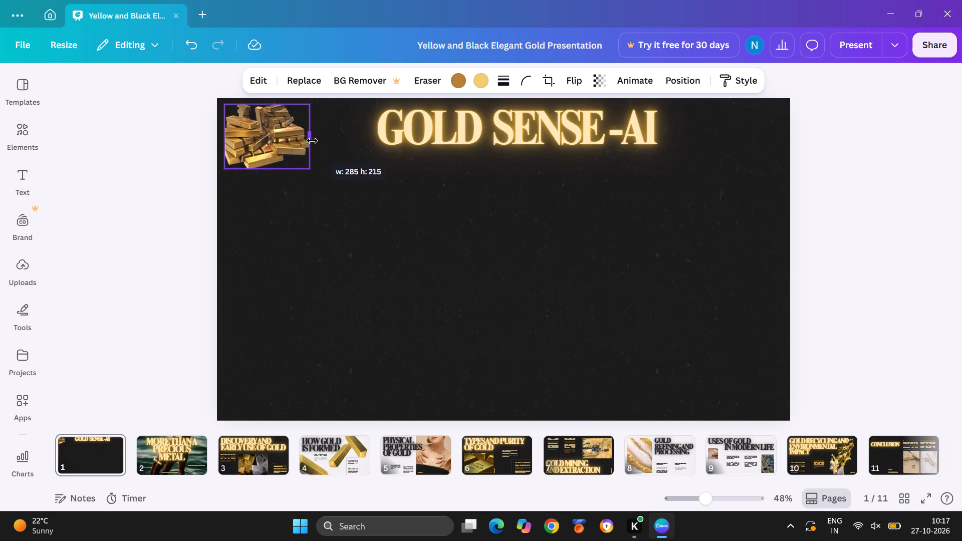
pyautogui.moveTo(312, 141); pyautogui.dragTo(309, 141)
pyautogui.click(323, 189)
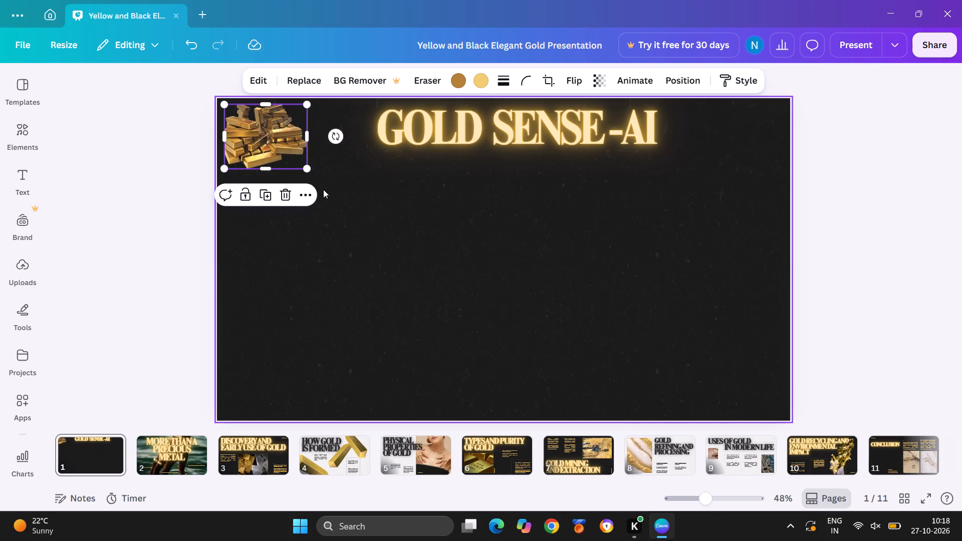
pyautogui.click(261, 149)
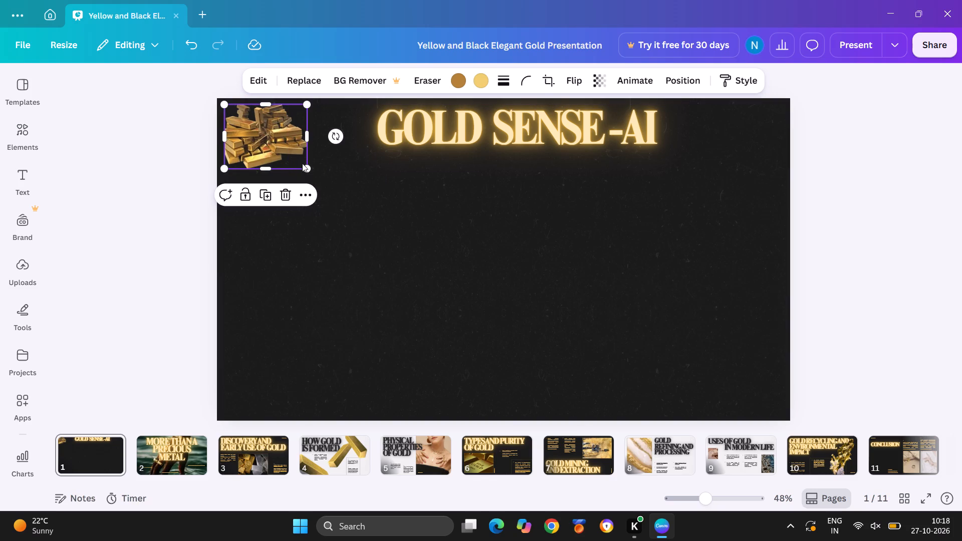
pyautogui.moveTo(306, 165); pyautogui.dragTo(299, 154)
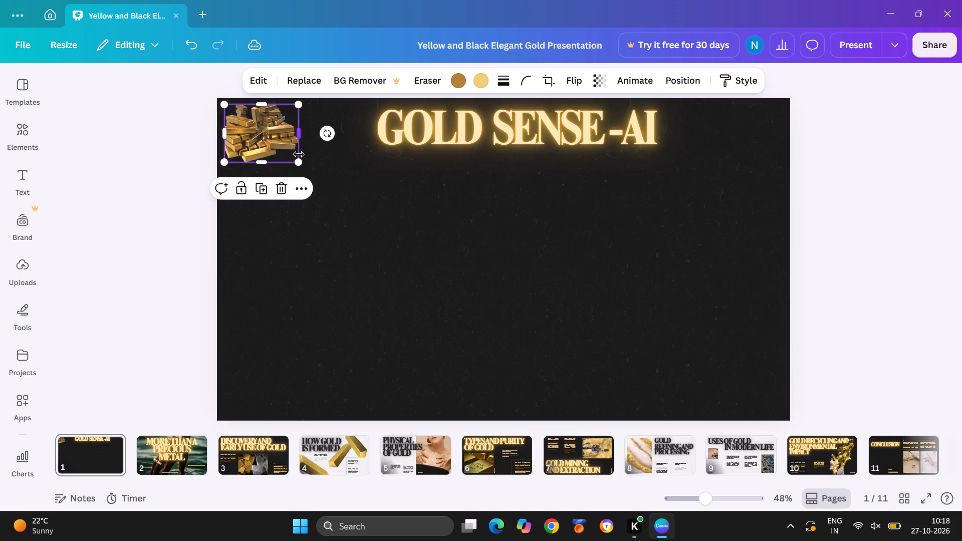
pyautogui.click(361, 212)
# Move the GOLD SENSE -AI title left, closer to the gold bars image, keeping their top edges aligned.
pyautogui.click(446, 124)
pyautogui.moveTo(446, 124); pyautogui.dragTo(434, 125)
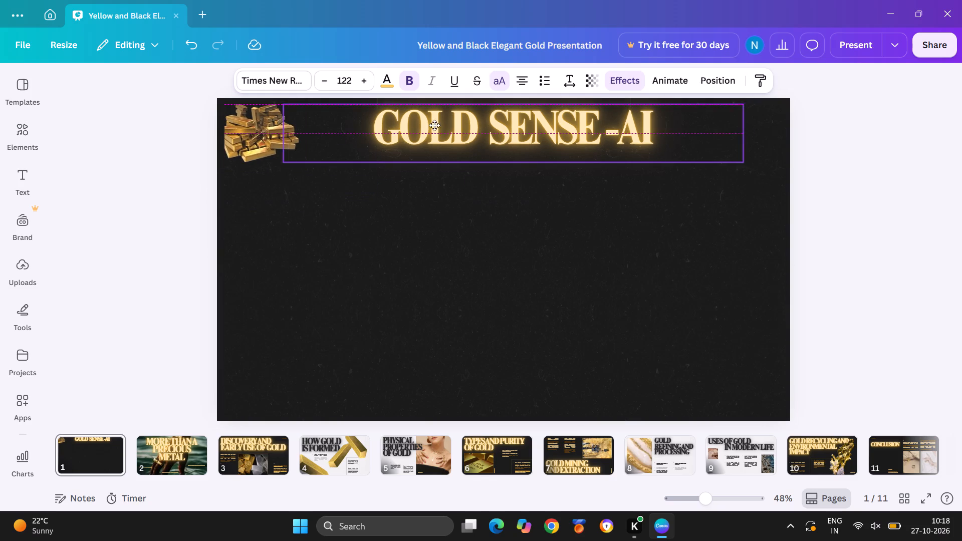
pyautogui.moveTo(434, 125); pyautogui.dragTo(415, 129)
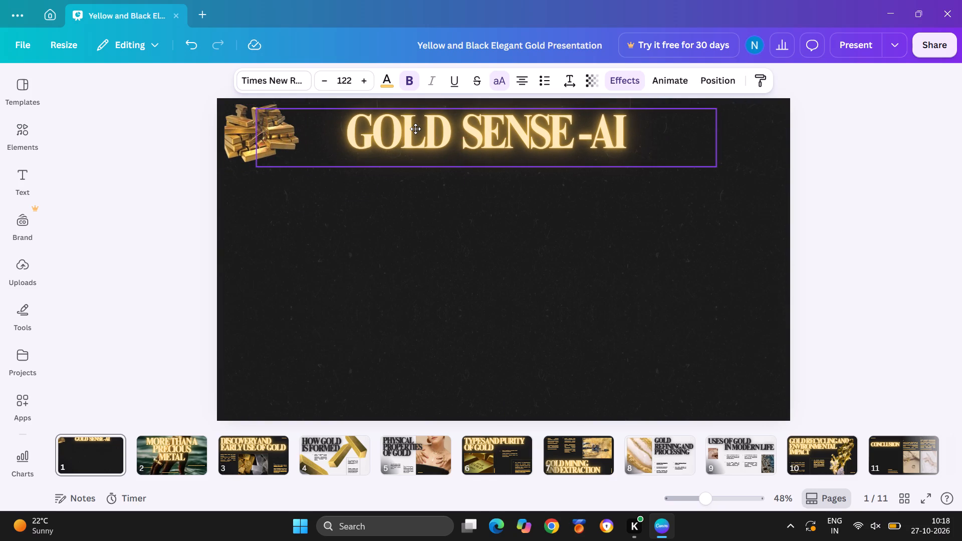
pyautogui.moveTo(415, 129); pyautogui.dragTo(412, 127)
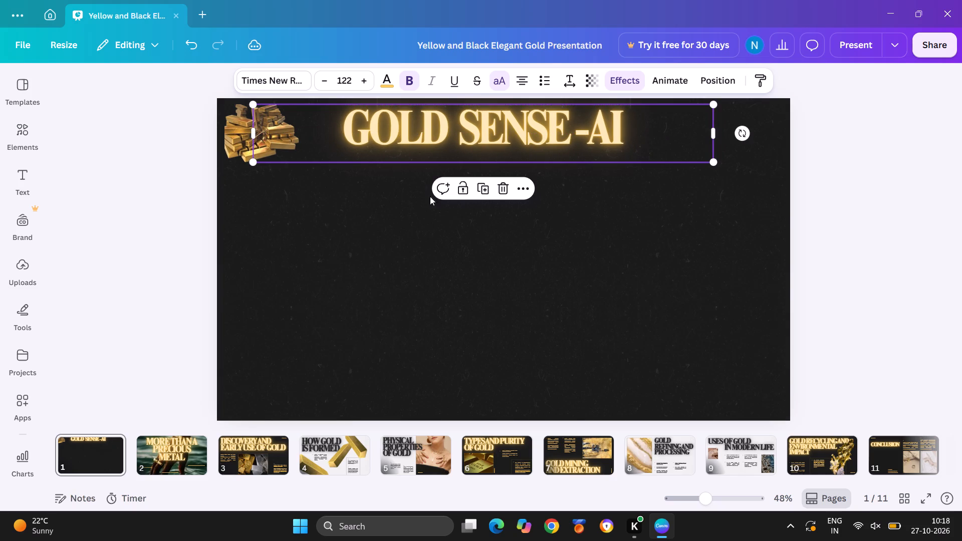
pyautogui.click(445, 235)
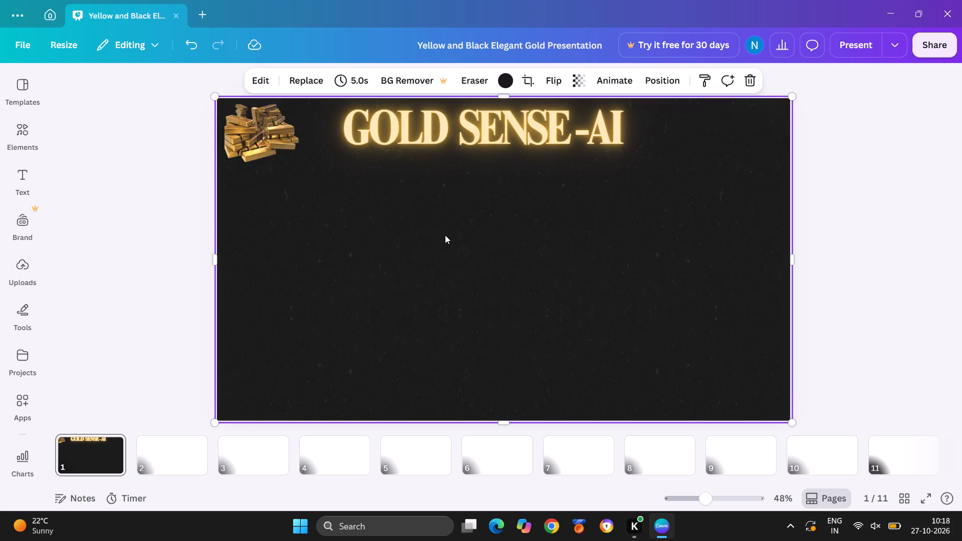
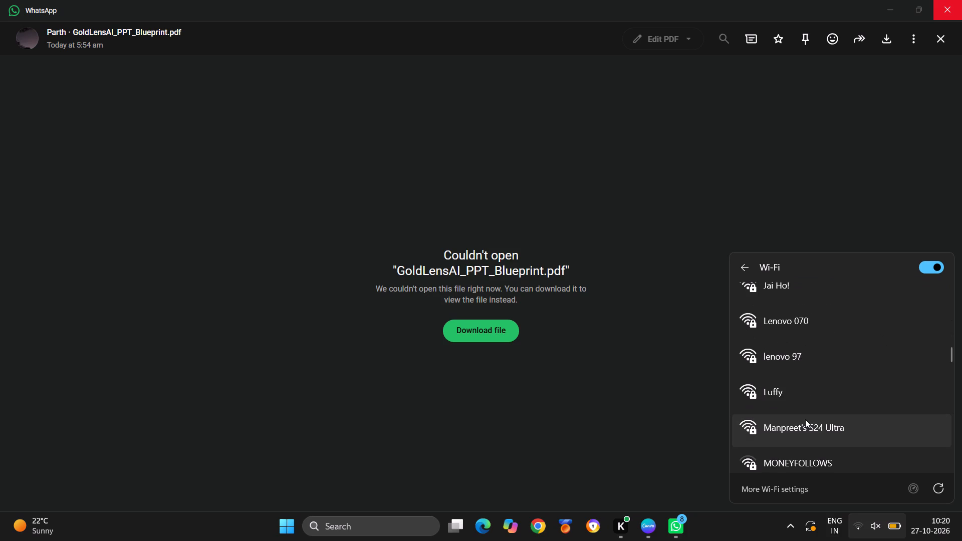
pyautogui.click(814, 388)
pyautogui.click(886, 448)
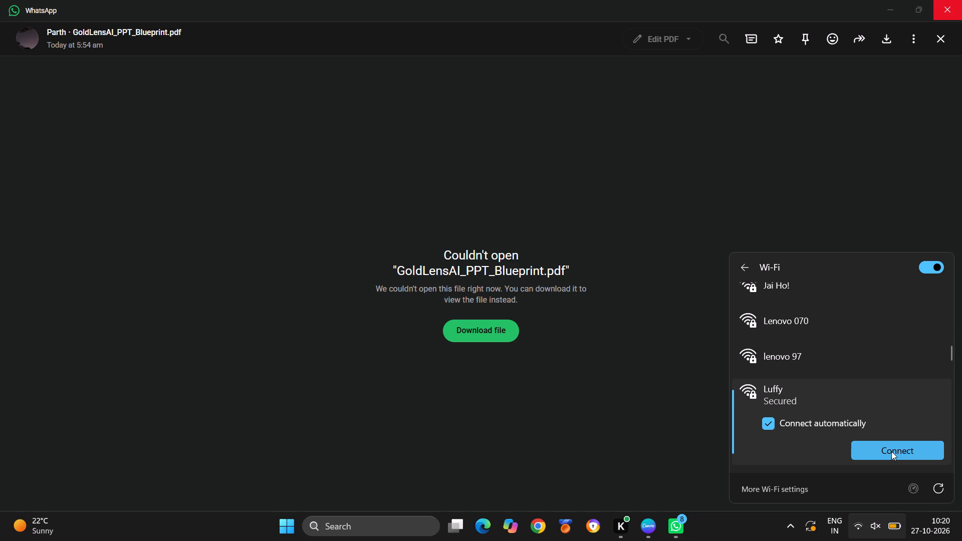
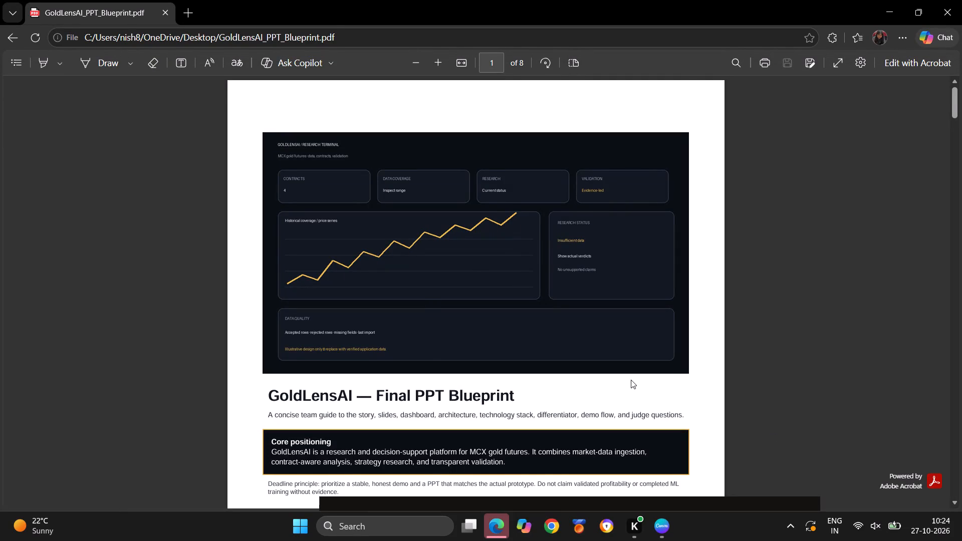
# Read through the GoldLensAI_PPT_Blueprint PDF from its first page through the story, system architecture and dashboard design sections.
pyautogui.scroll(-7, 631, 380)
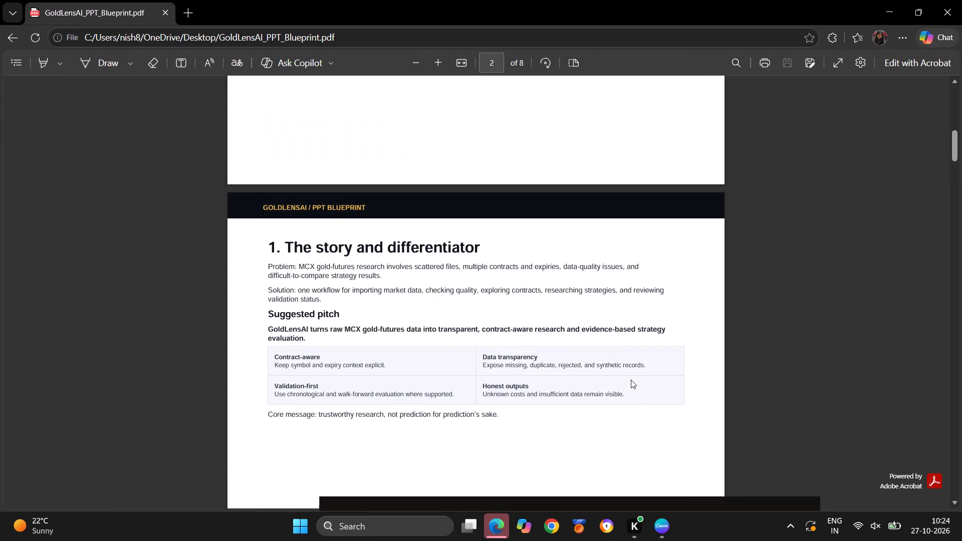
pyautogui.scroll(-8, 631, 380)
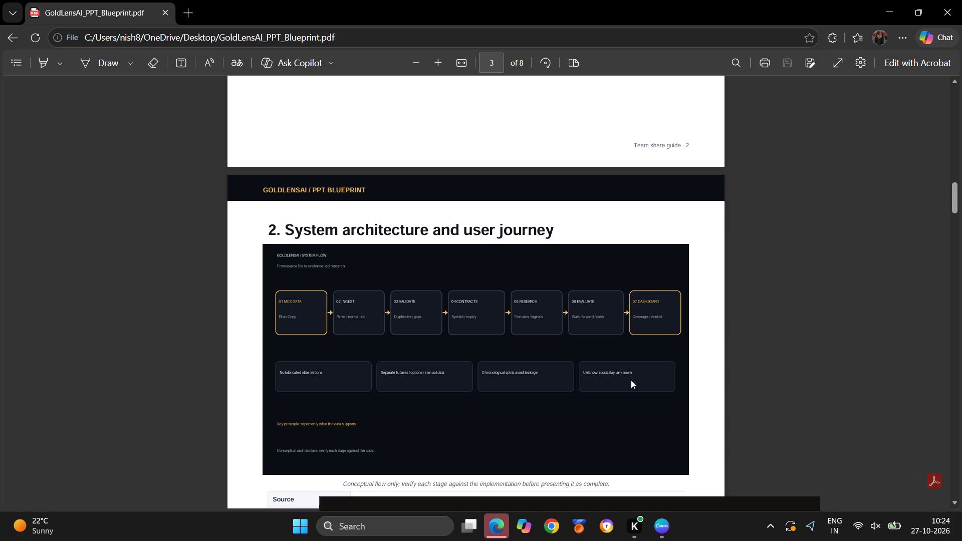
pyautogui.scroll(-5, 631, 380)
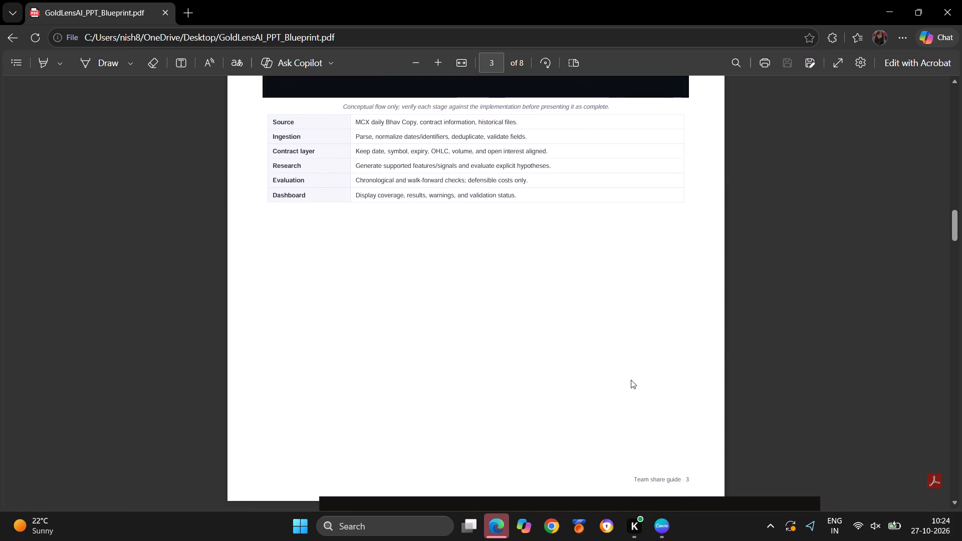
pyautogui.scroll(-4, 631, 380)
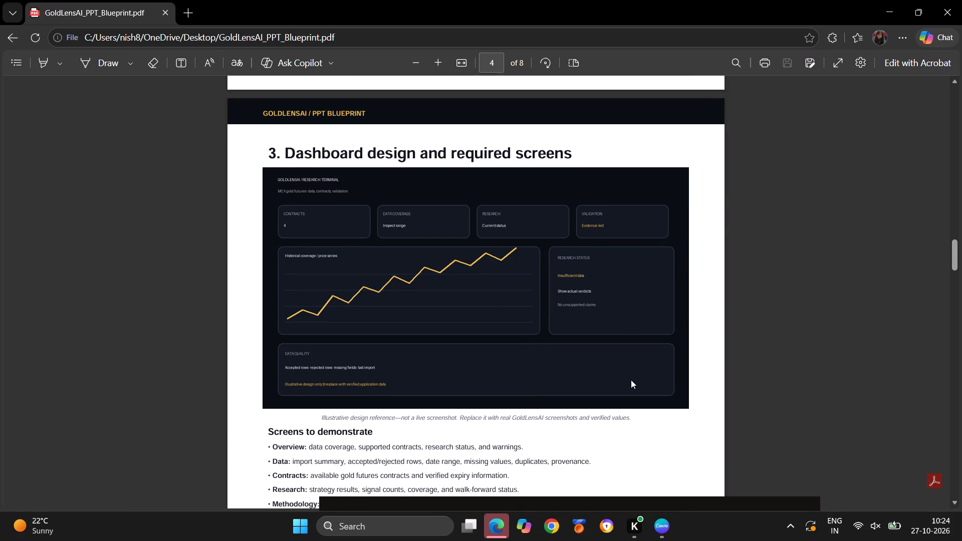
# Read the GoldLensAI PPT blueprint PDF from the dashboard design section through the 12-slide storyboard to the judge questions and deadline plan.
pyautogui.scroll(-5, 631, 380)
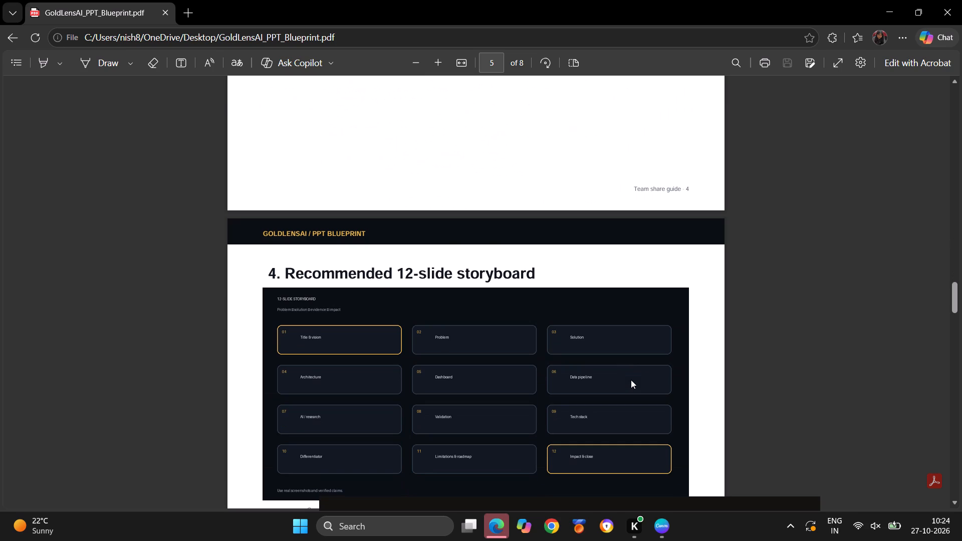
pyautogui.scroll(-3, 631, 380)
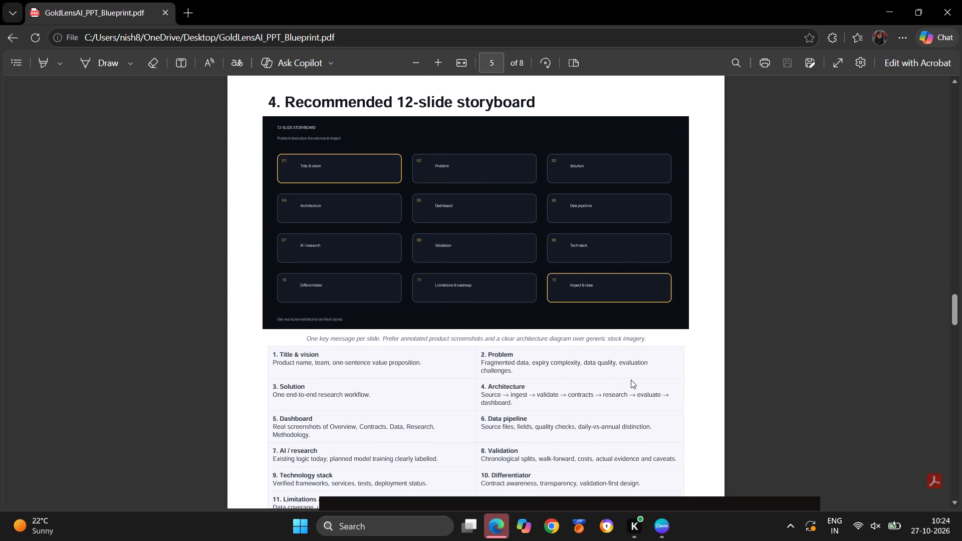
pyautogui.scroll(-8, 631, 380)
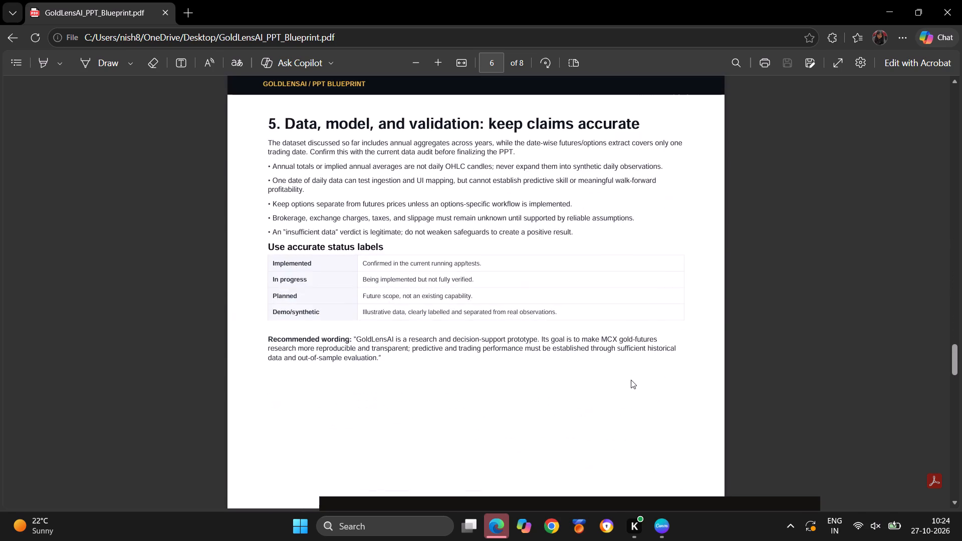
pyautogui.scroll(-7, 631, 380)
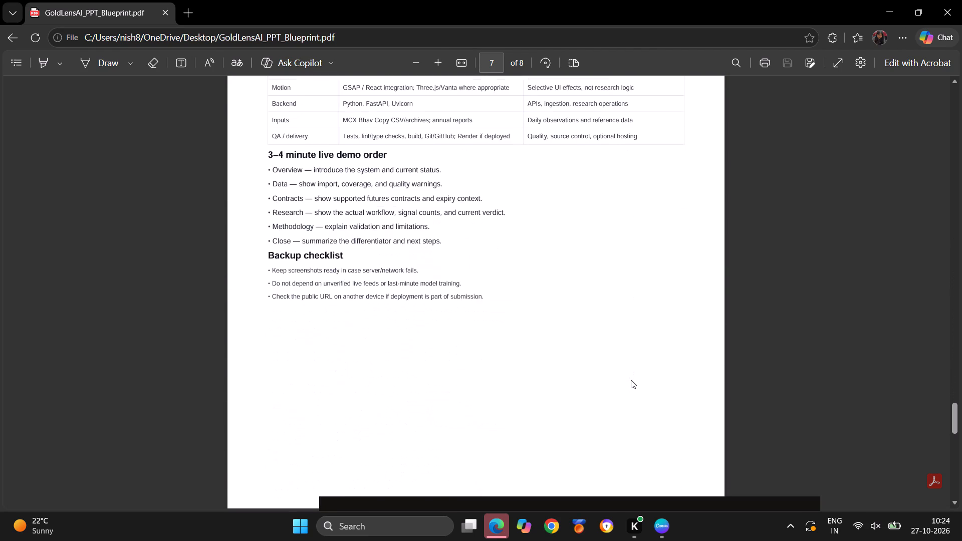
pyautogui.scroll(-8, 631, 380)
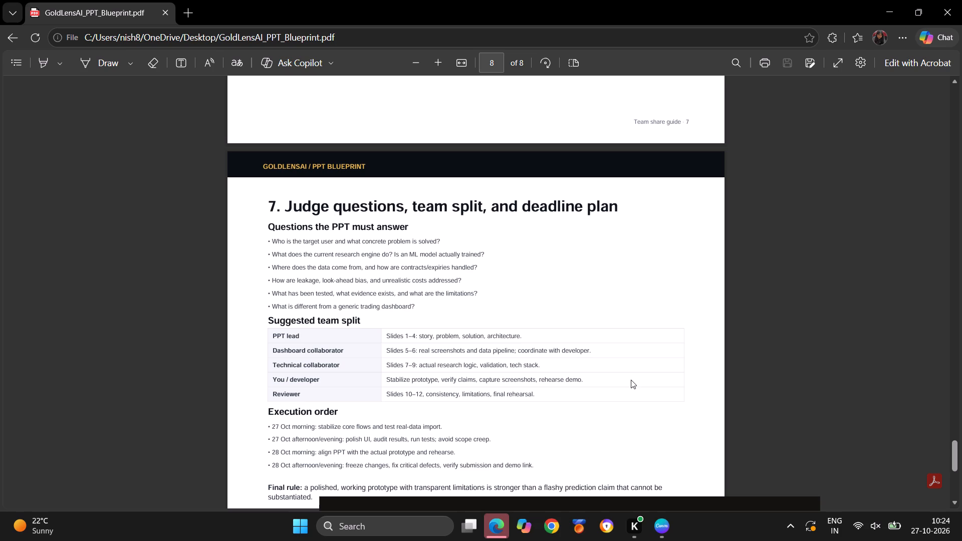
pyautogui.scroll(-9, 631, 380)
# Return to the start of the blueprint PDF and review the core positioning and the story and differentiator section.
pyautogui.scroll(1, 631, 380)
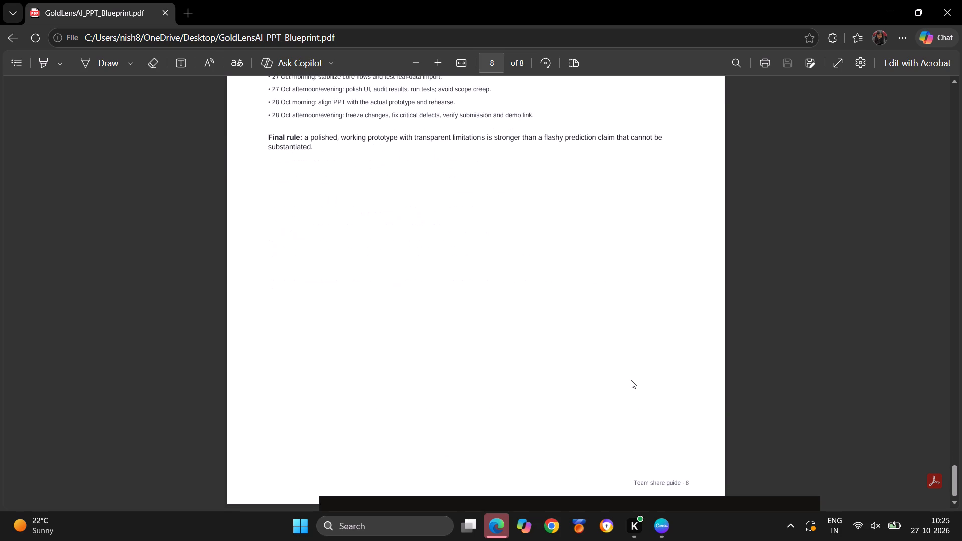
pyautogui.scroll(15, 631, 380)
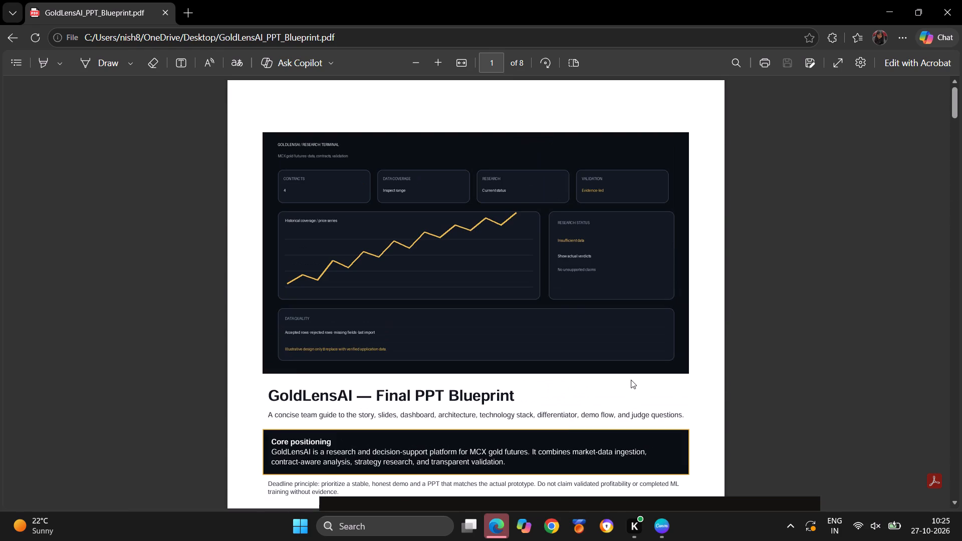
pyautogui.scroll(-2, 631, 380)
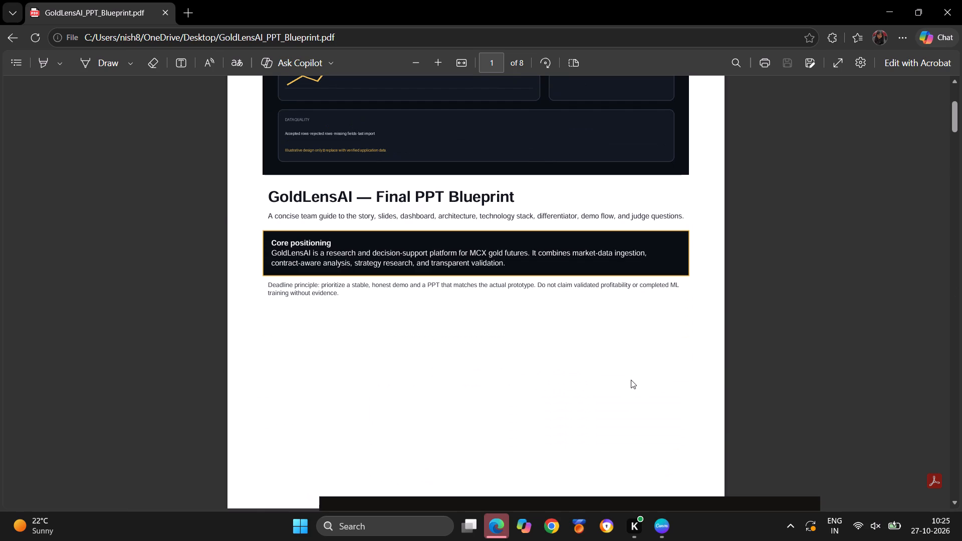
pyautogui.scroll(-5, 631, 380)
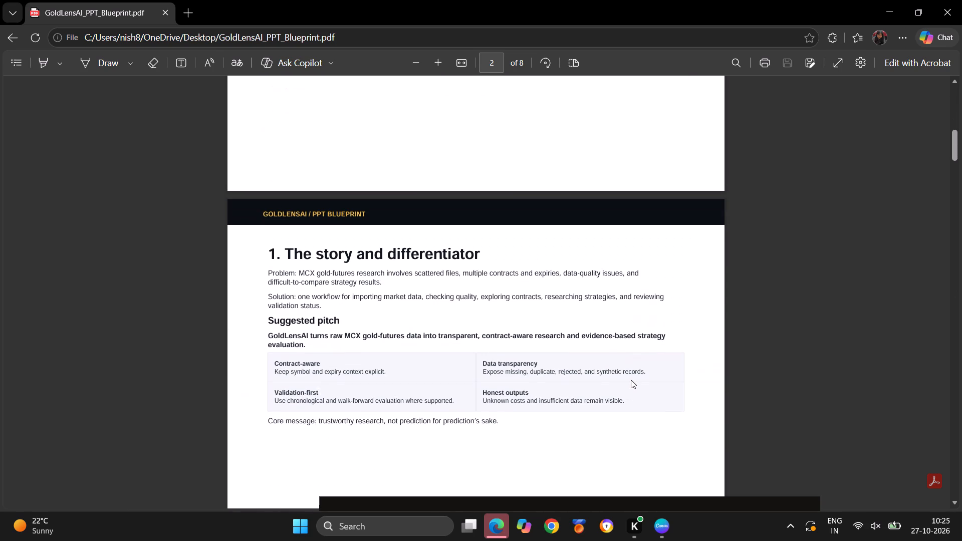
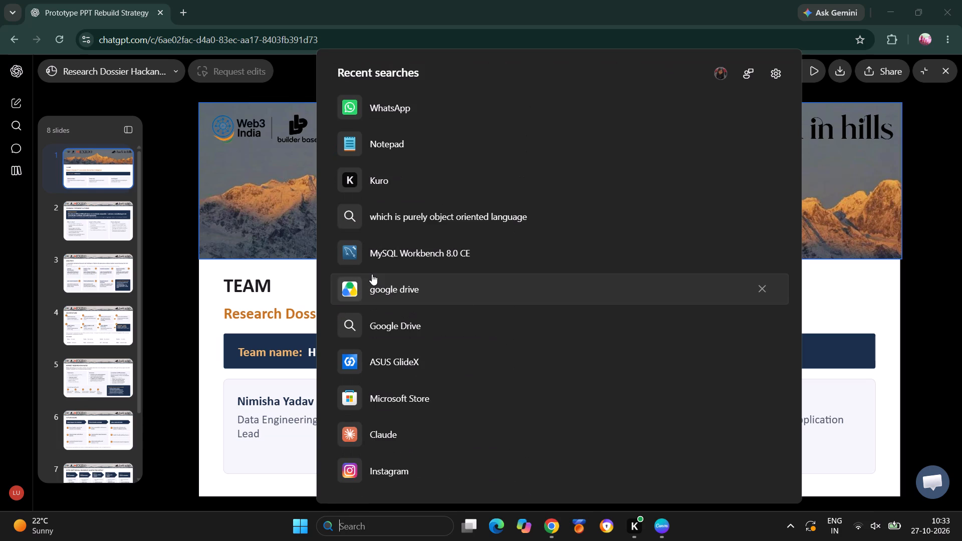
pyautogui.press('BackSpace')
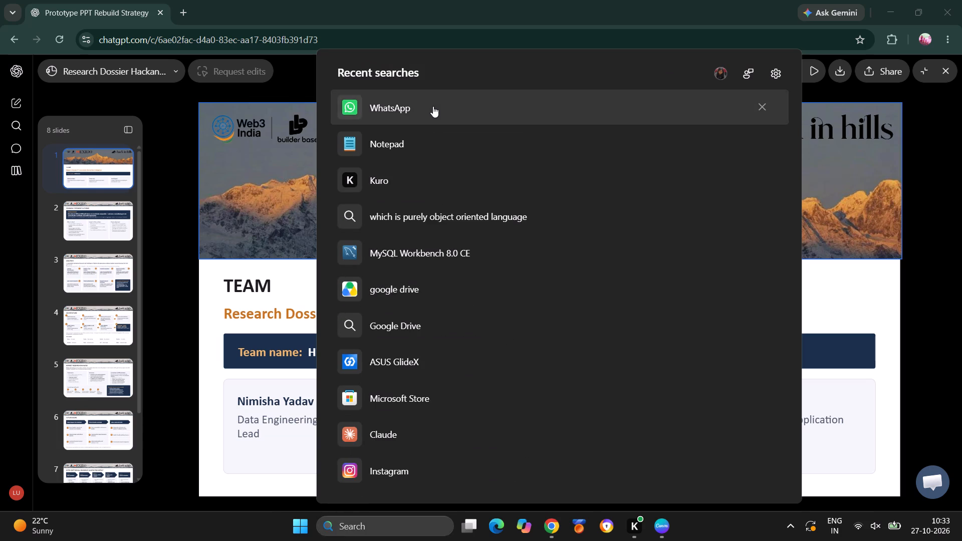
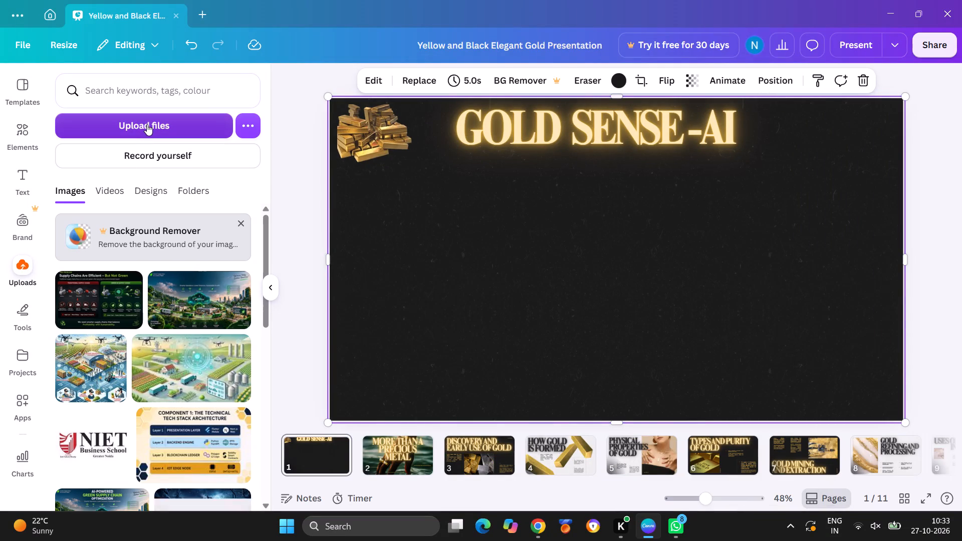
# Upload the HNH_Template presentation from the Desktop folder to the Canva uploads.
pyautogui.click(147, 124)
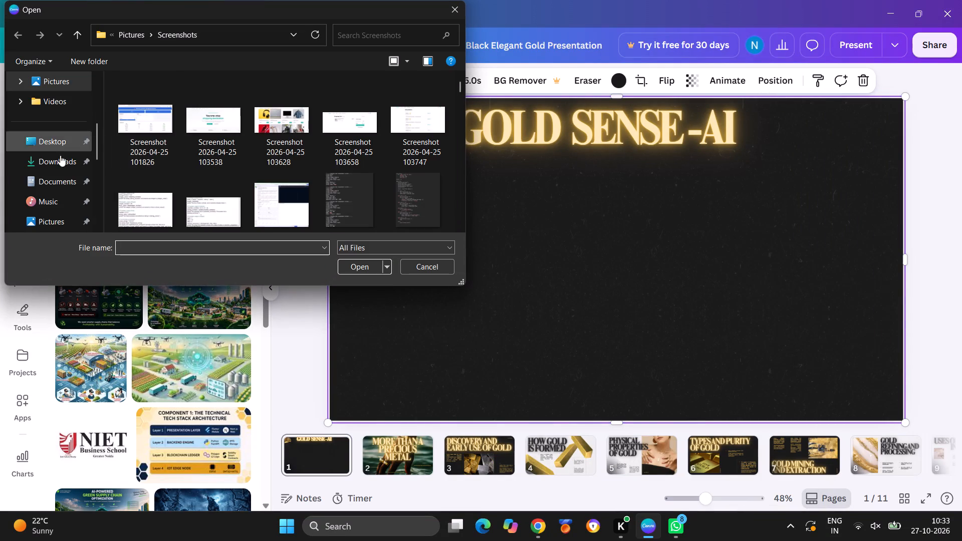
pyautogui.click(51, 155)
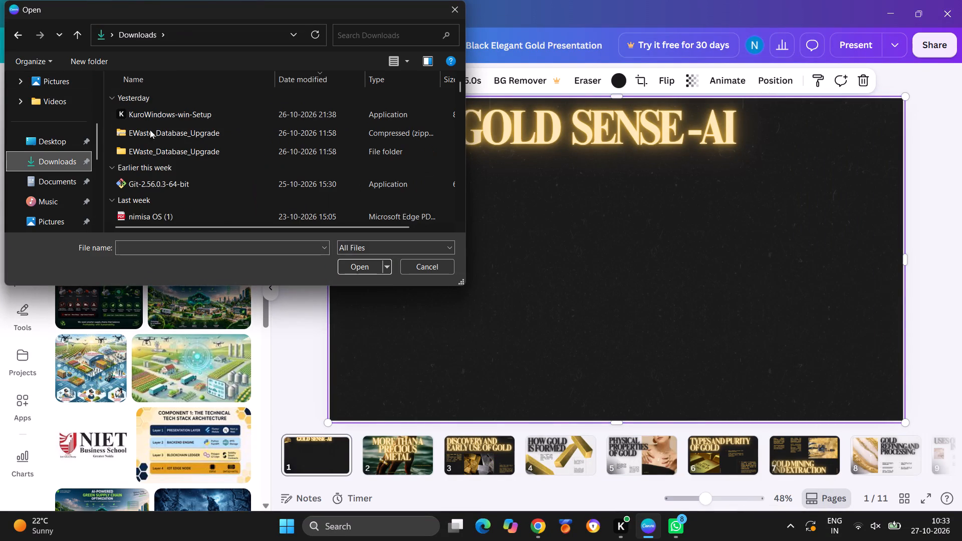
pyautogui.scroll(-1, 145, 209)
pyautogui.scroll(4, 145, 209)
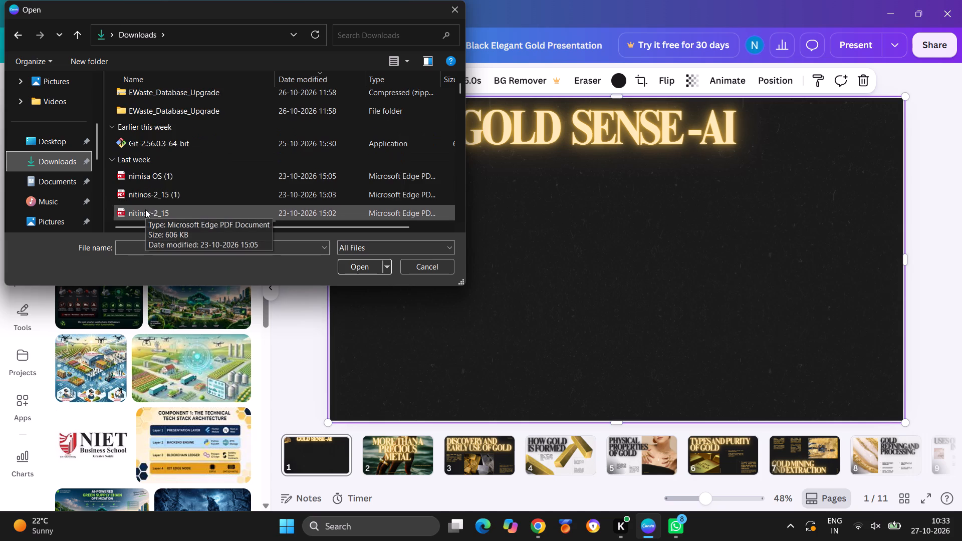
pyautogui.scroll(4, 145, 209)
pyautogui.scroll(4, 175, 107)
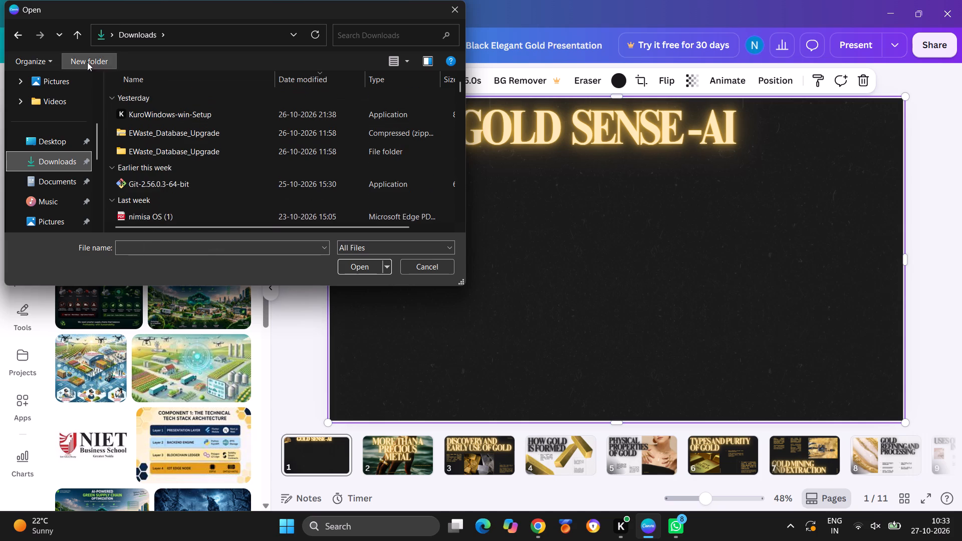
pyautogui.scroll(2, 45, 155)
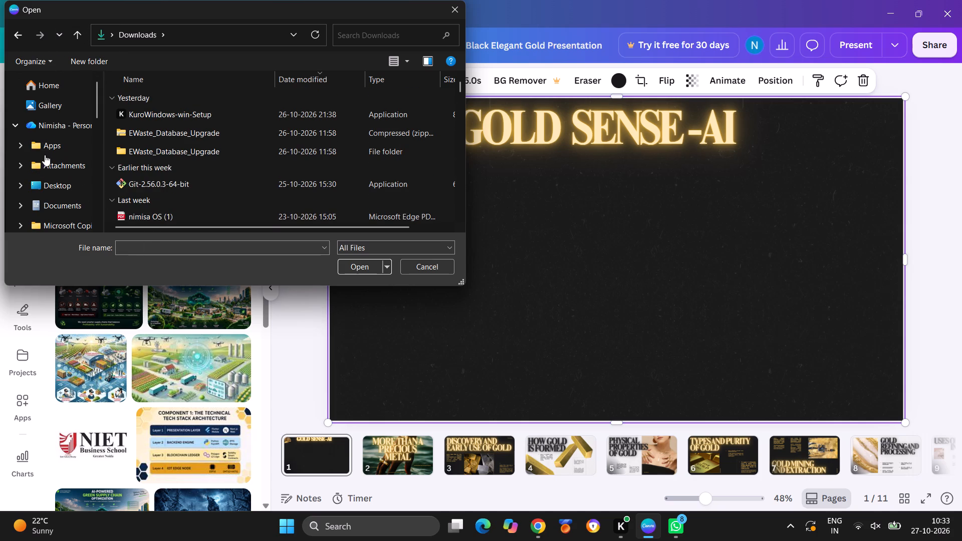
pyautogui.click(55, 180)
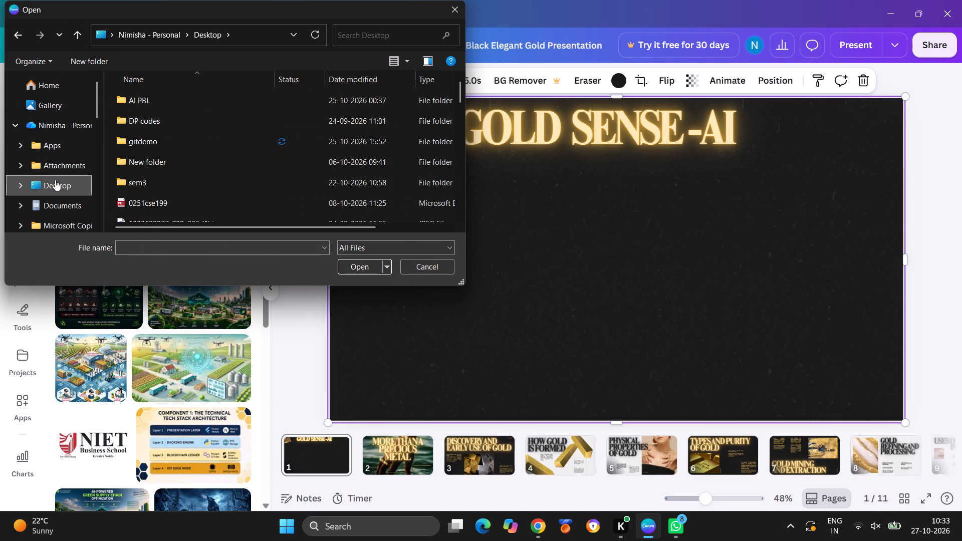
pyautogui.scroll(-2, 146, 189)
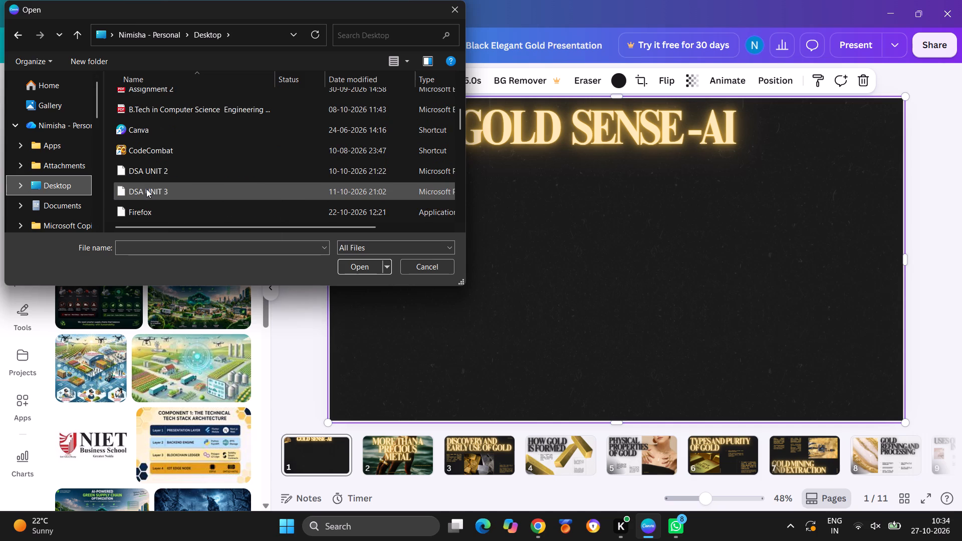
pyautogui.scroll(-1, 146, 189)
pyautogui.click(146, 189)
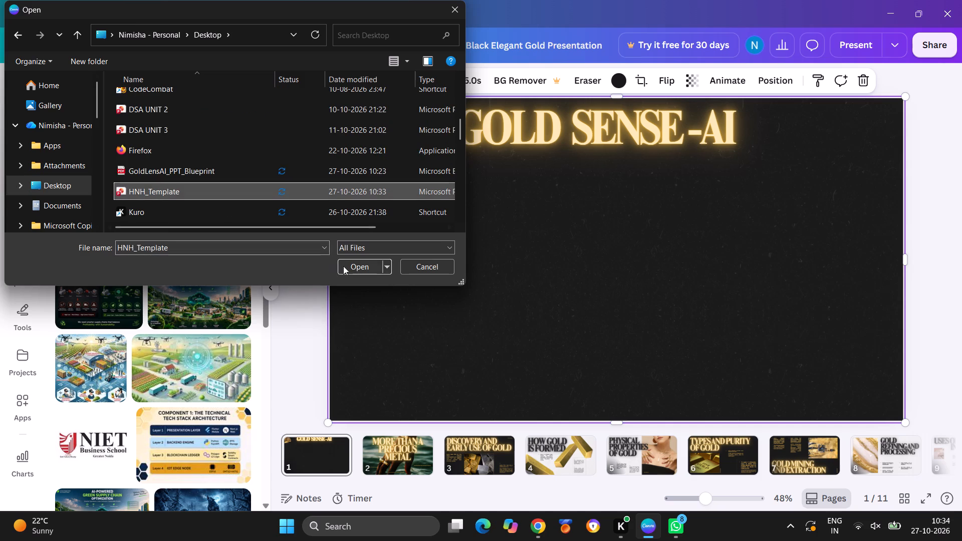
pyautogui.click(348, 262)
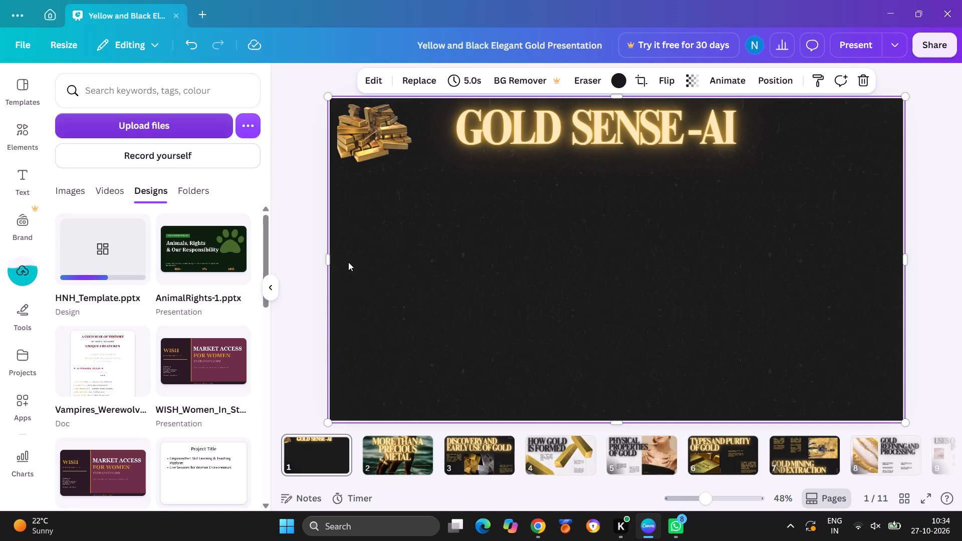
# Add the TEAM page from the HNH_Template.pptx upload as a new page after the GOLD SENSE-AI slide.
pyautogui.click(489, 101)
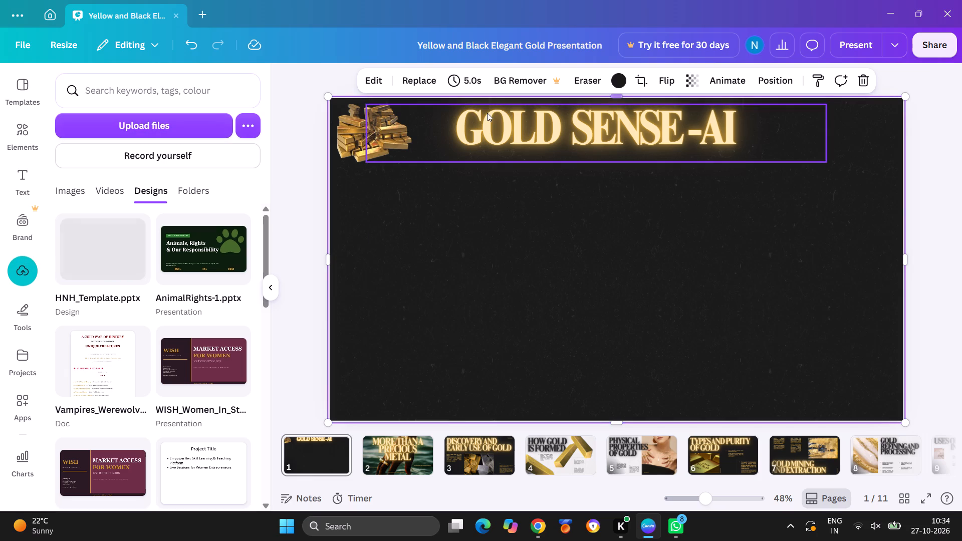
pyautogui.click(487, 113)
pyautogui.hotkey('ctrl', 'c')
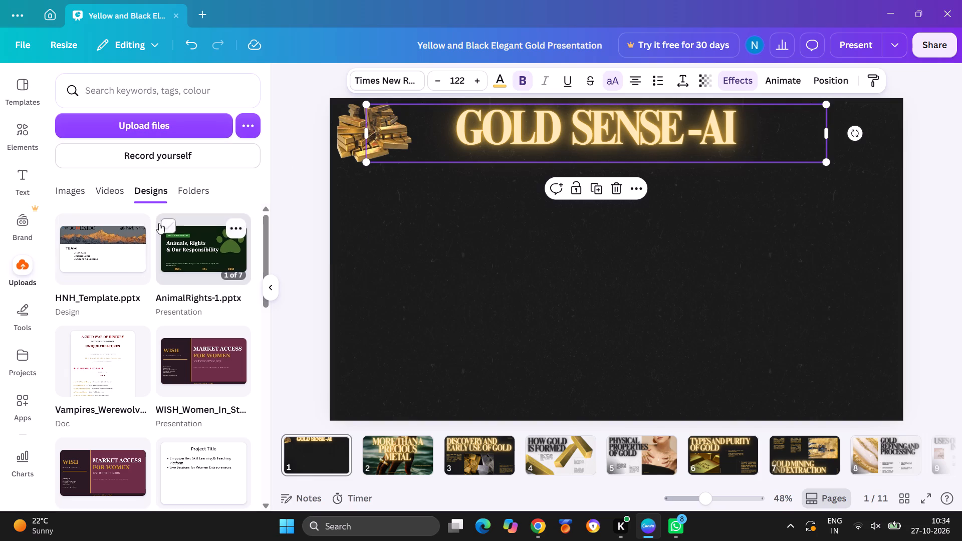
pyautogui.click(131, 251)
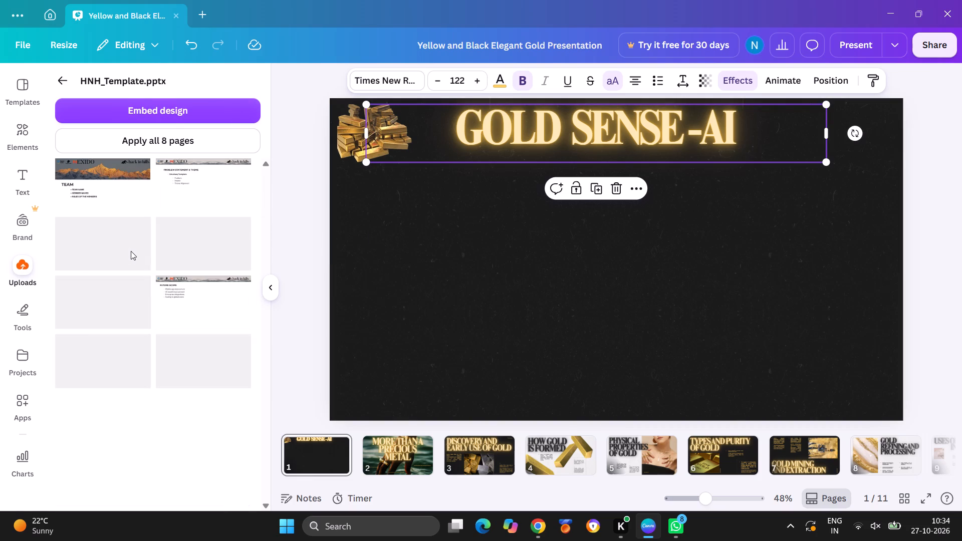
pyautogui.click(114, 172)
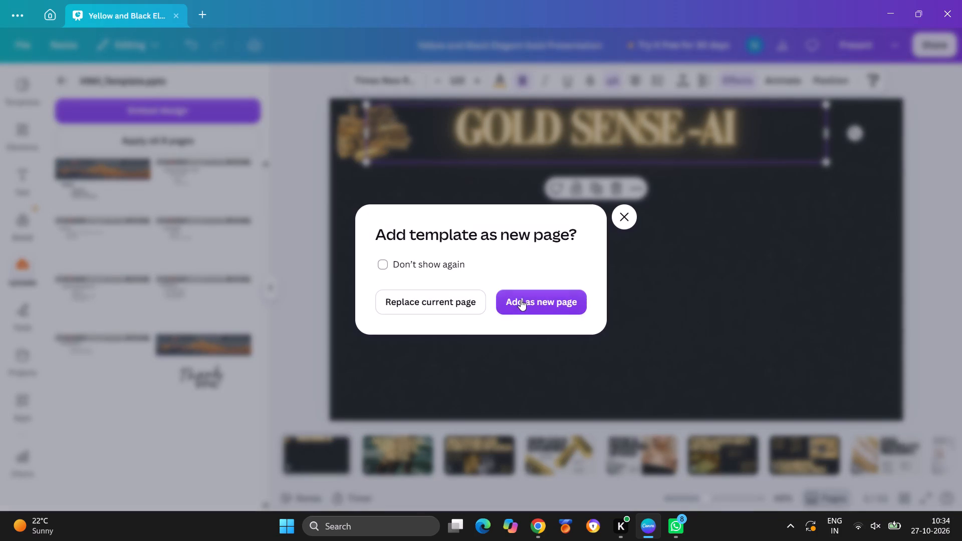
pyautogui.click(521, 300)
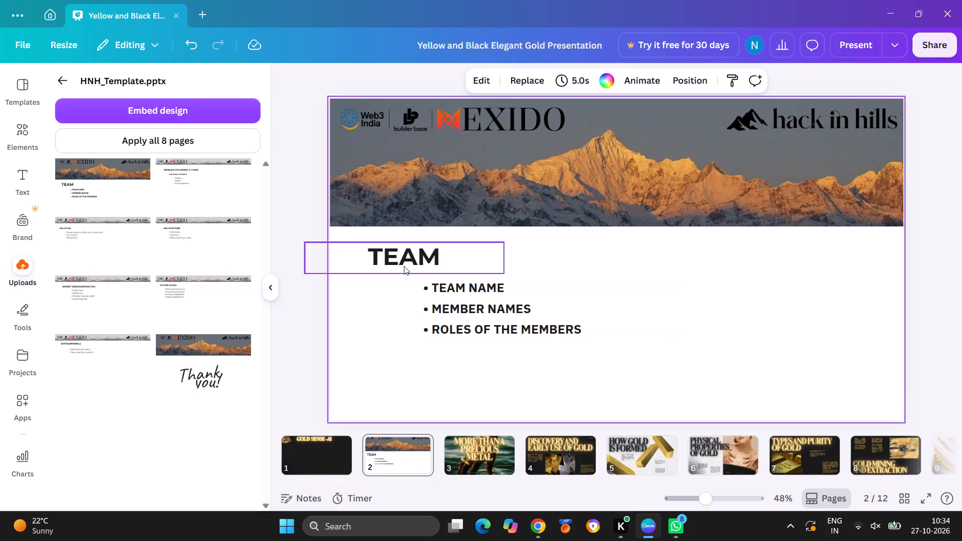
# Move the GOLD SENSE-AI title from page 1 onto the new TEAM page, beside the TEAM heading below the mountain banner.
pyautogui.click(345, 446)
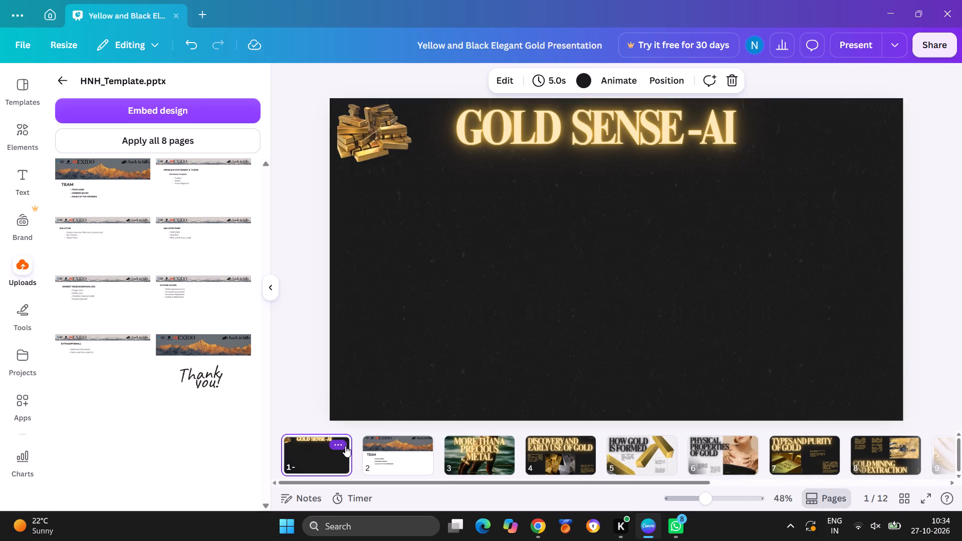
pyautogui.click(448, 147)
pyautogui.moveTo(448, 147); pyautogui.dragTo(403, 343)
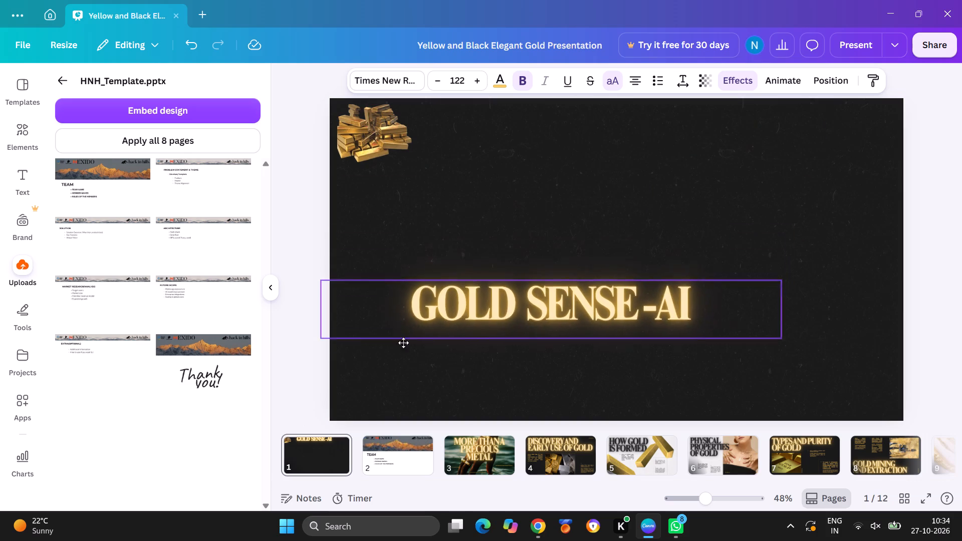
pyautogui.moveTo(403, 343); pyautogui.dragTo(390, 462)
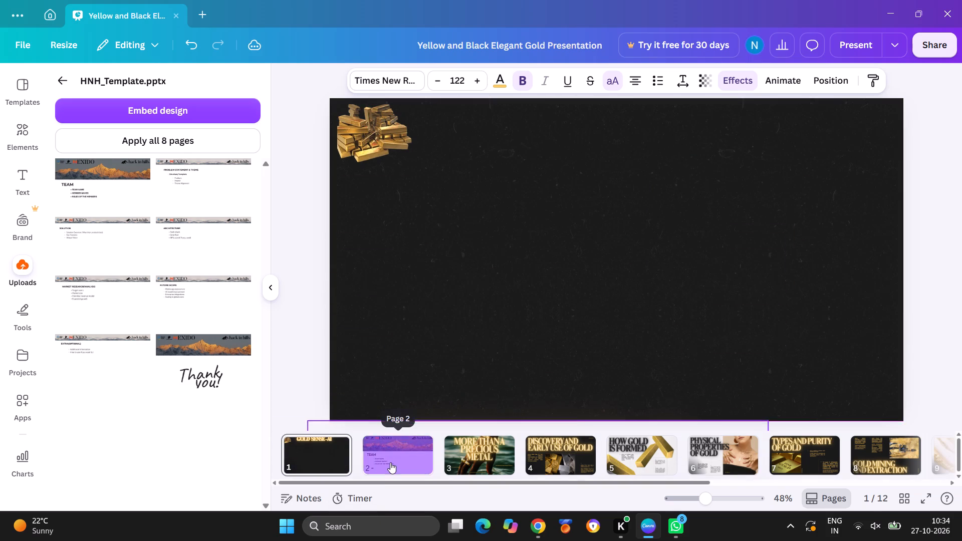
pyautogui.moveTo(505, 141); pyautogui.dragTo(553, 270)
pyautogui.moveTo(408, 292); pyautogui.dragTo(457, 278)
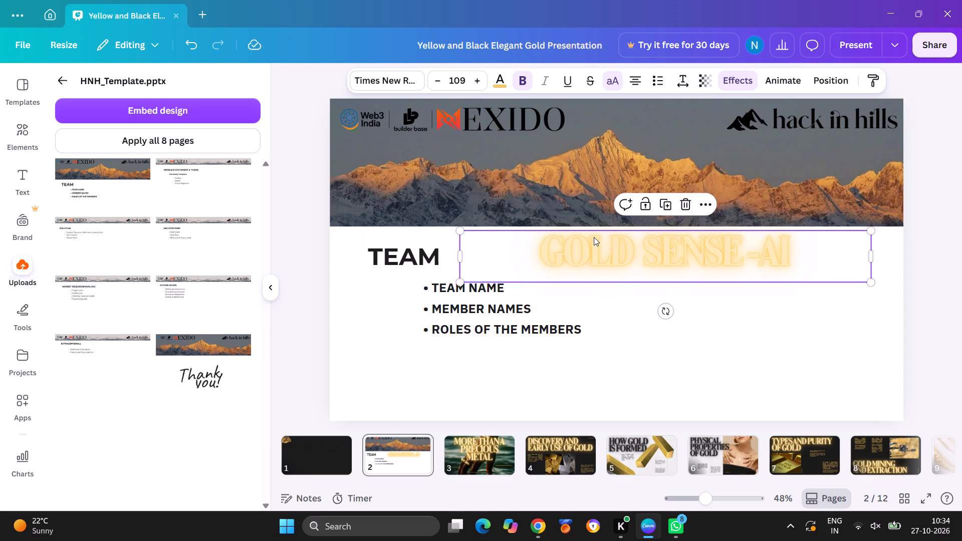
pyautogui.moveTo(594, 237); pyautogui.dragTo(589, 240)
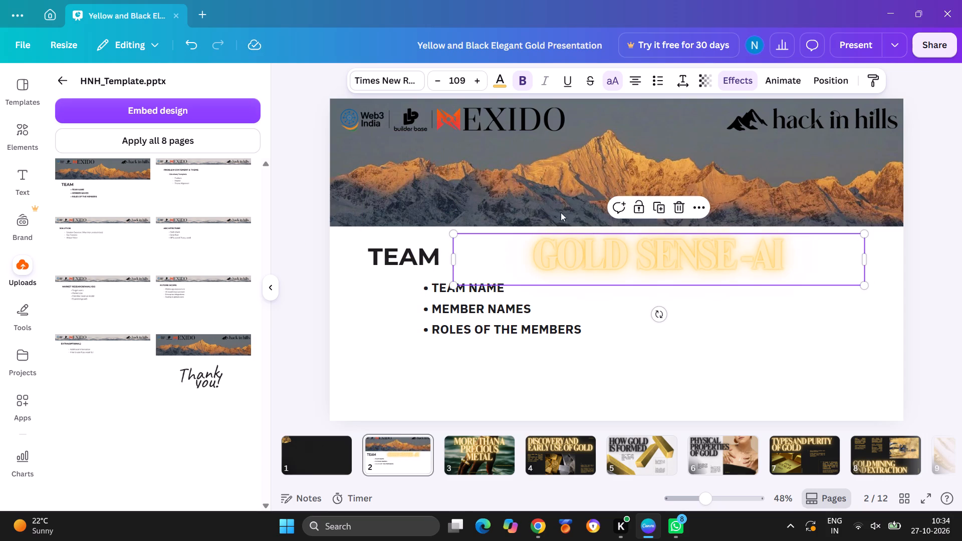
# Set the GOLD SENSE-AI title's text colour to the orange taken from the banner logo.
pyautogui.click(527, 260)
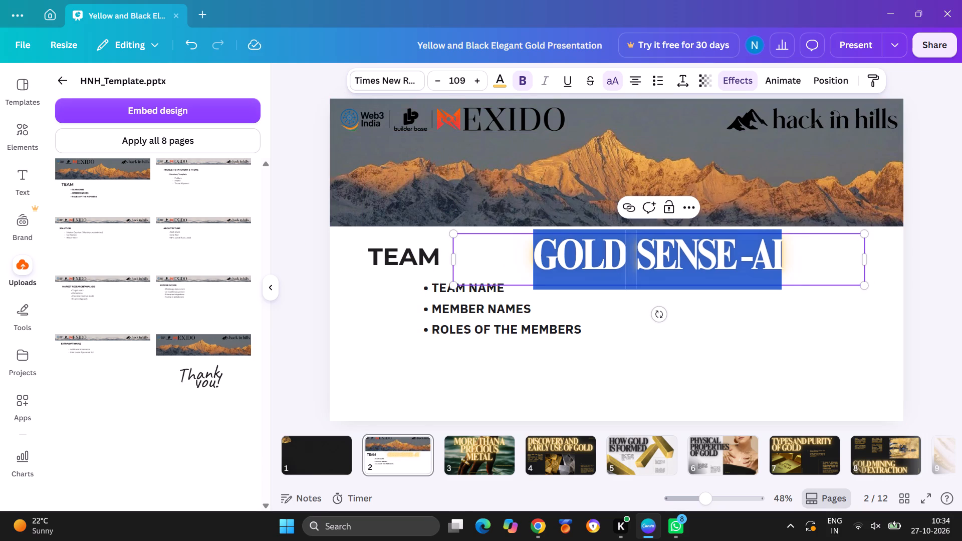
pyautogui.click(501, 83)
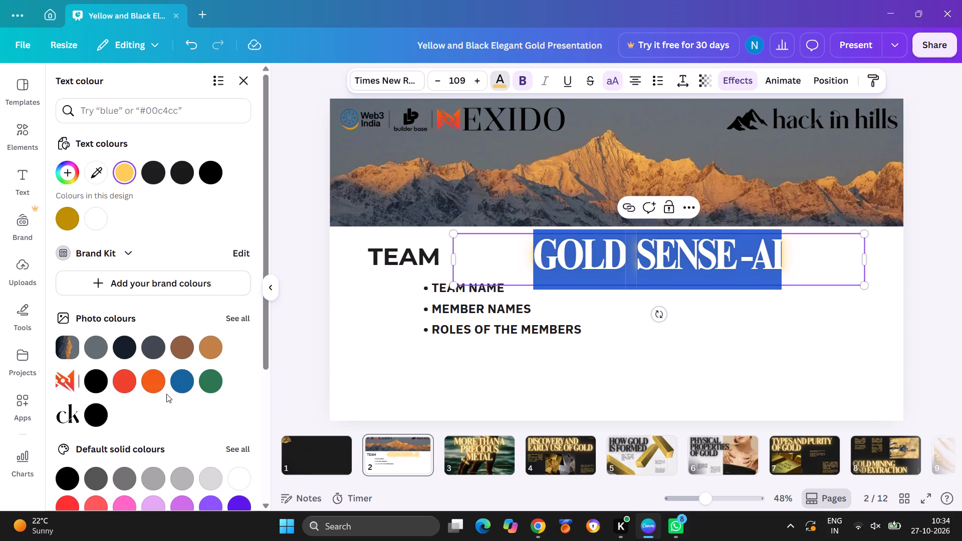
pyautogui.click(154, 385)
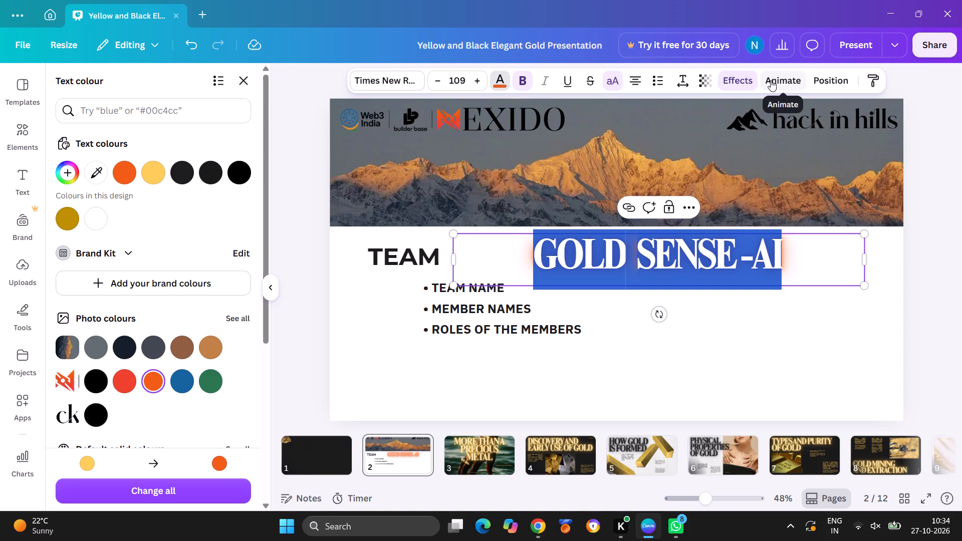
# Apply the '70s text effect to the GOLD SENSE-AI title on the TEAM page.
pyautogui.click(735, 81)
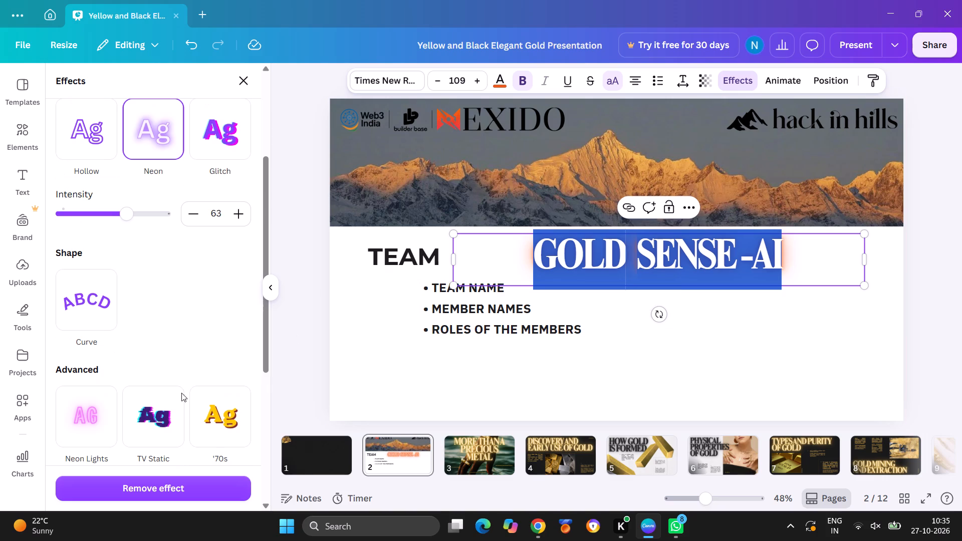
pyautogui.click(205, 409)
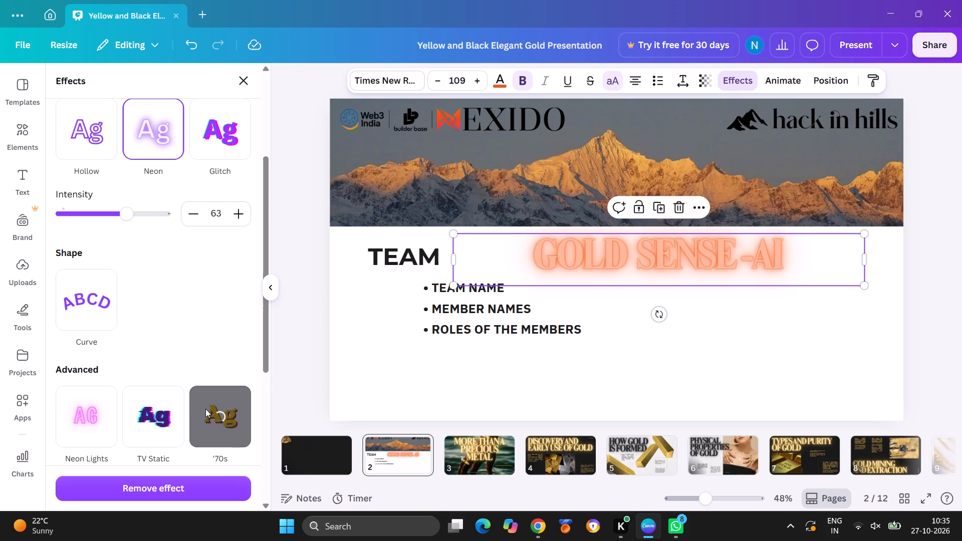
pyautogui.scroll(-1, 205, 409)
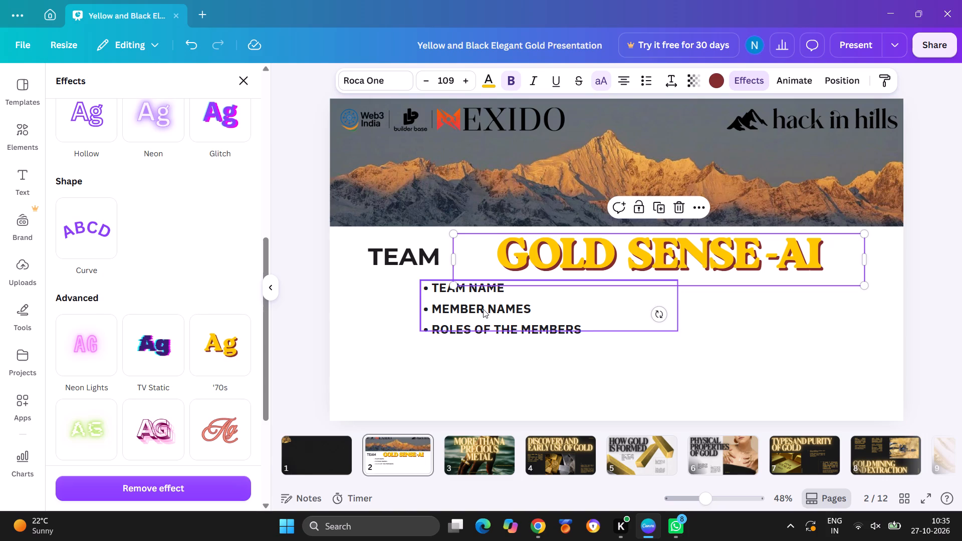
# Change the title's wording on the TEAM page to GOLD LENSE-AI.
pyautogui.click(677, 253)
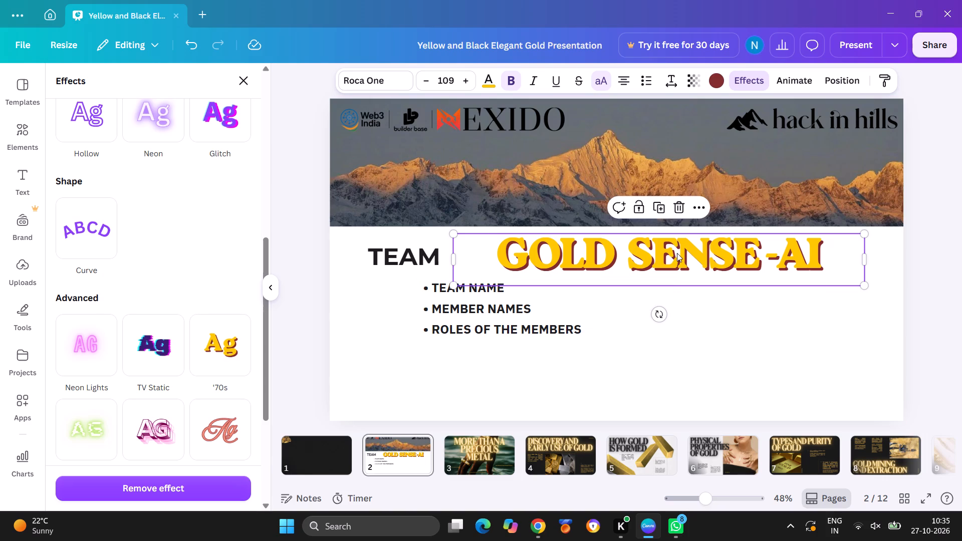
pyautogui.click(677, 253)
pyautogui.press('BackSpace')
pyautogui.press('BackSpace')
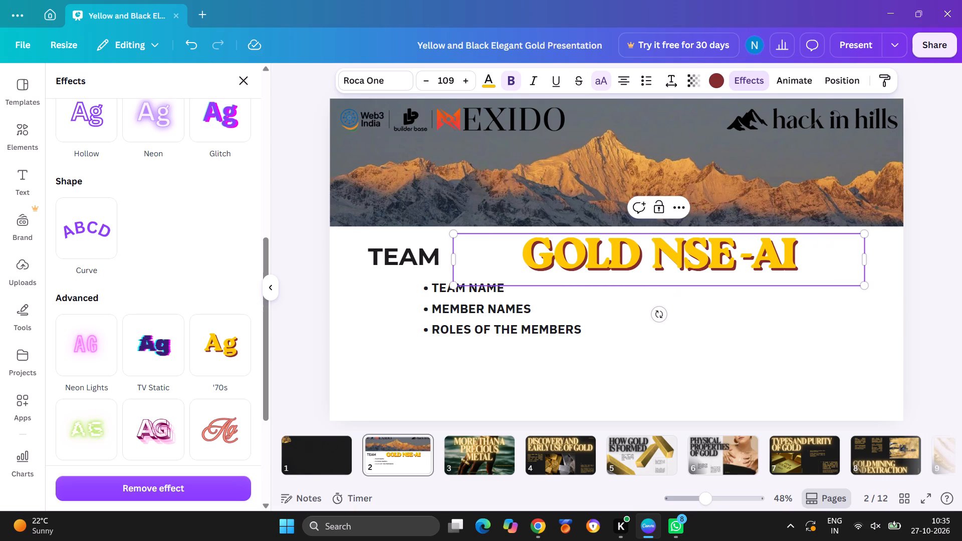
pyautogui.press('l')
pyautogui.press('e')
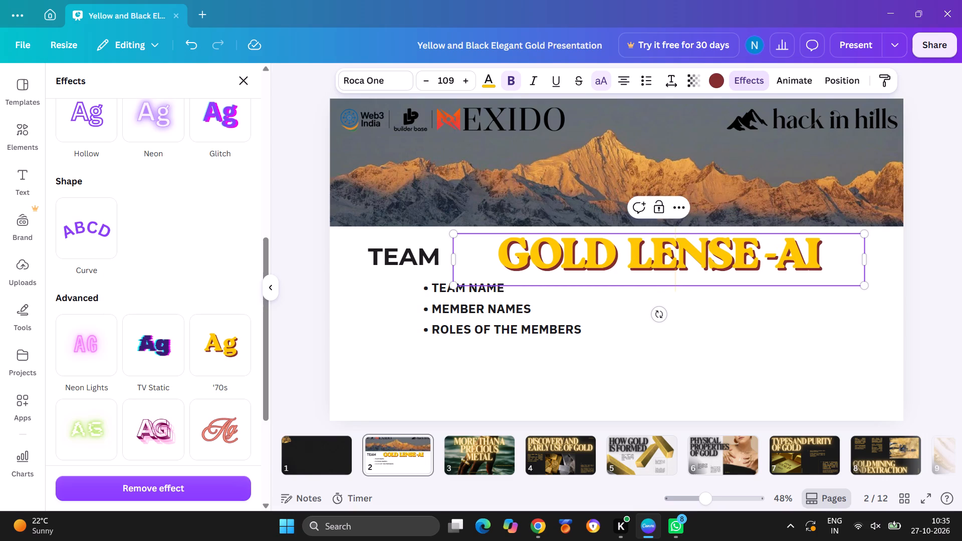
pyautogui.click(770, 327)
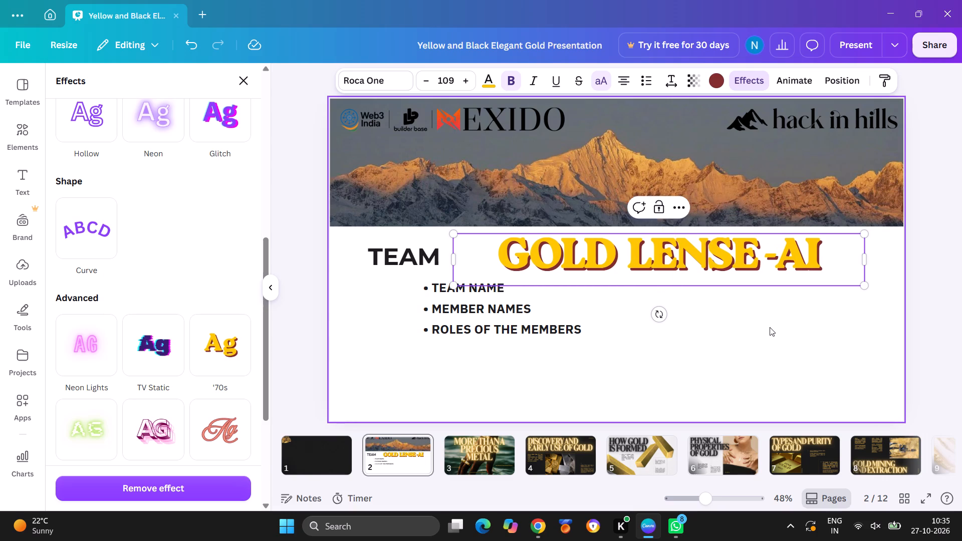
# Shrink the GOLD LENSE-AI title to a font size of about 81 and place it under the hack in hills logo, just below the banner.
pyautogui.click(722, 264)
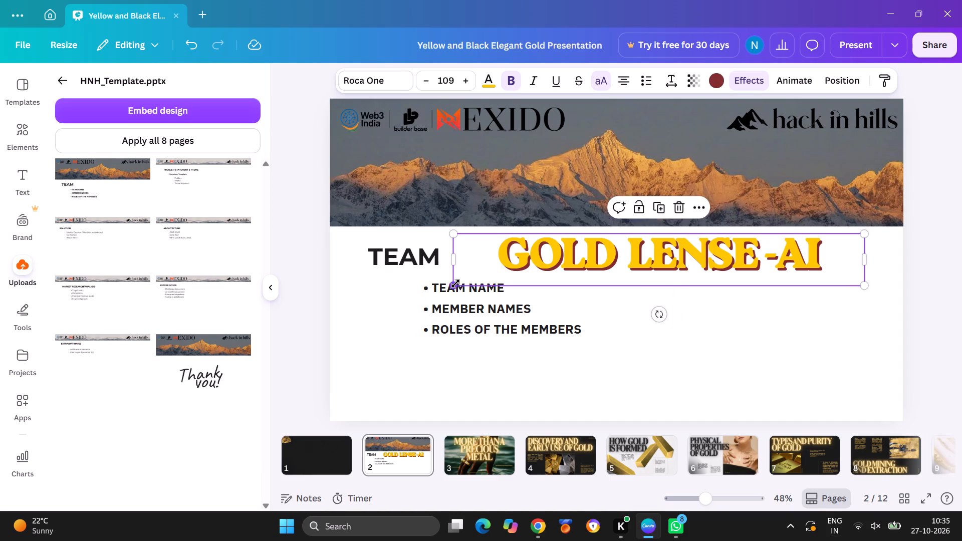
pyautogui.moveTo(455, 284); pyautogui.dragTo(518, 279)
pyautogui.moveTo(629, 254); pyautogui.dragTo(602, 259)
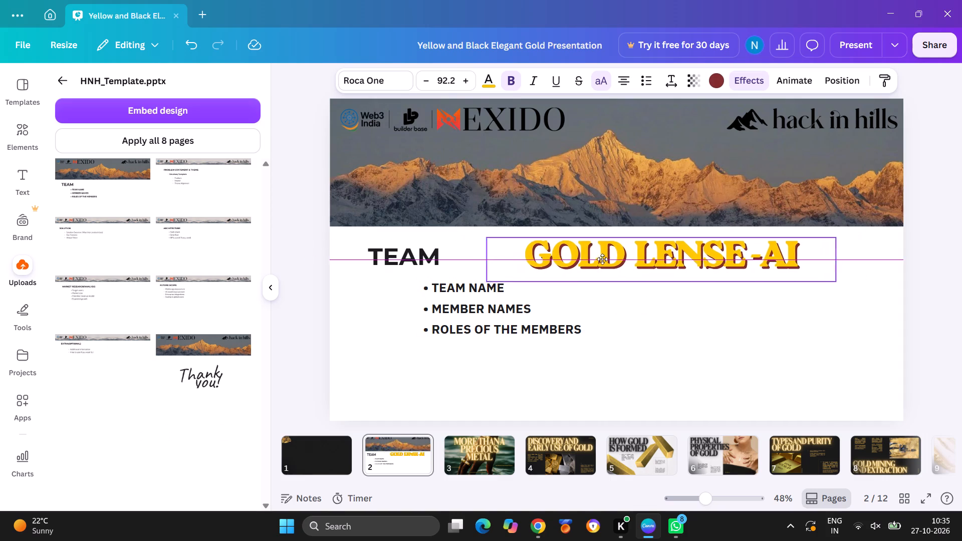
pyautogui.moveTo(602, 259); pyautogui.dragTo(661, 258)
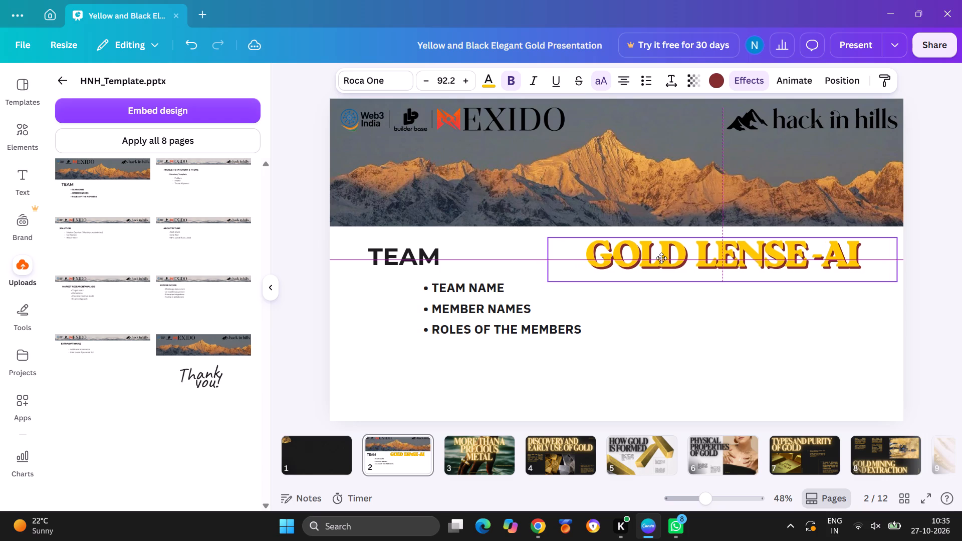
pyautogui.moveTo(661, 258); pyautogui.dragTo(663, 256)
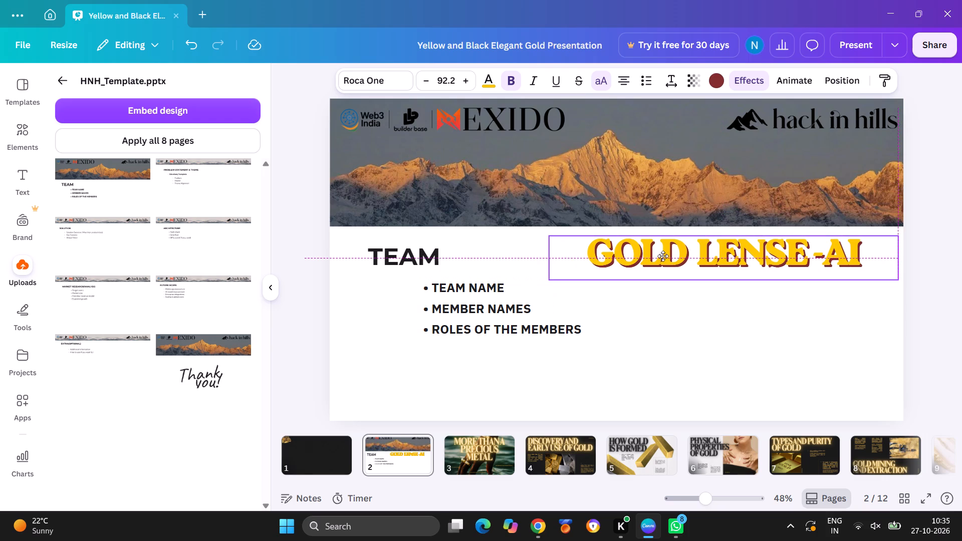
pyautogui.moveTo(663, 256); pyautogui.dragTo(662, 251)
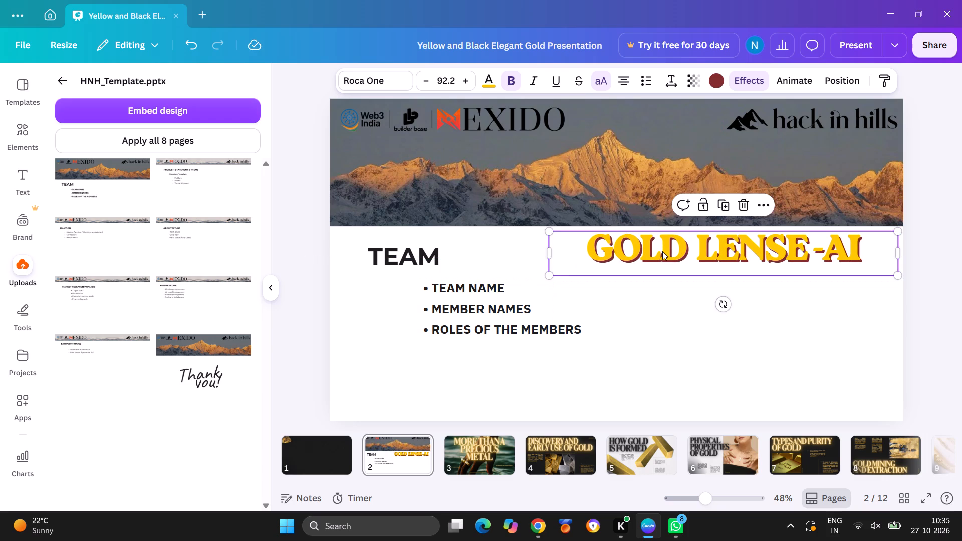
pyautogui.moveTo(546, 273); pyautogui.dragTo(561, 267)
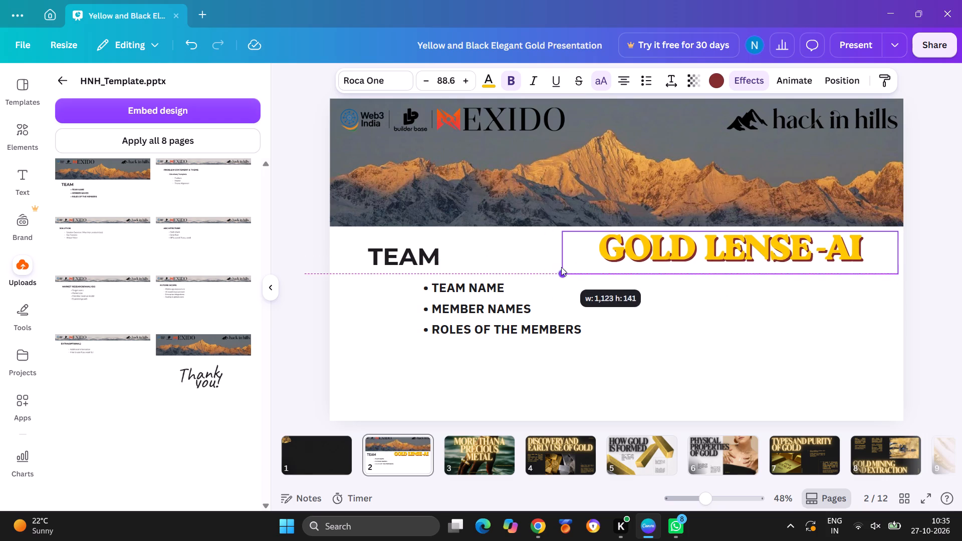
pyautogui.moveTo(561, 267); pyautogui.dragTo(586, 262)
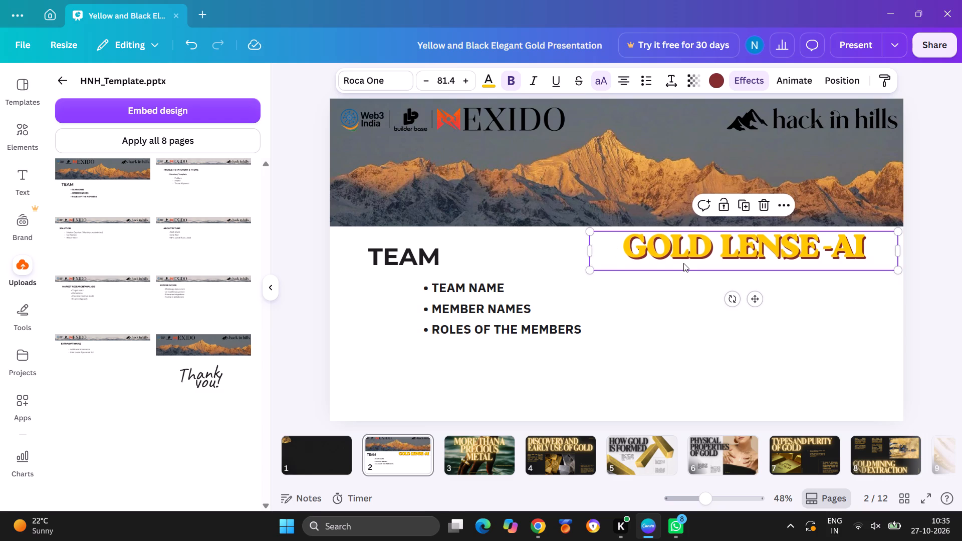
# Delete the placeholder bullet list of team name, member names and roles from the TEAM page.
pyautogui.click(472, 291)
pyautogui.press('BackSpace')
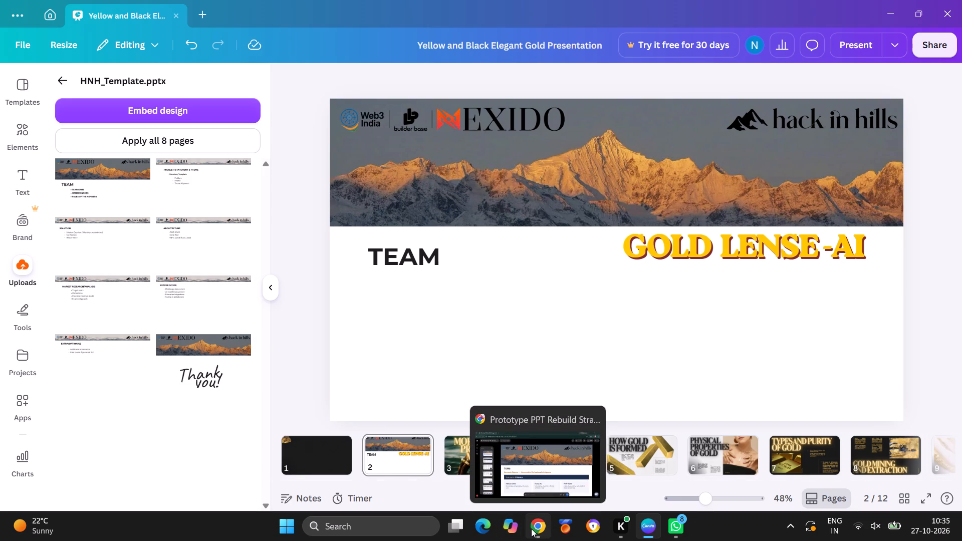
# Copy the Data Engineering & Market Research Lead card from the dossier's team slide in ChatGPT and paste it onto the Canva TEAM page.
pyautogui.click(534, 474)
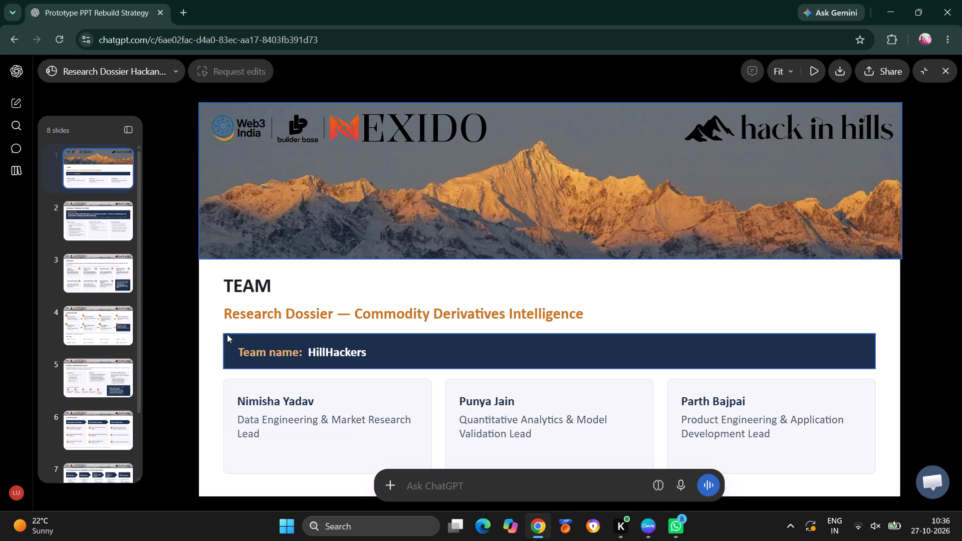
pyautogui.moveTo(225, 333); pyautogui.dragTo(349, 423)
pyautogui.click(349, 423)
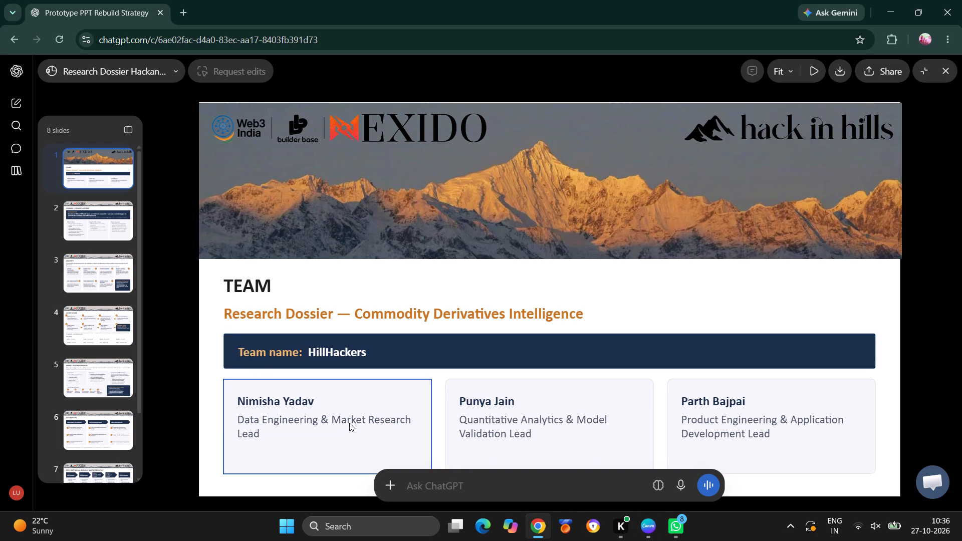
pyautogui.hotkey('ctrl', 'c')
pyautogui.click(650, 528)
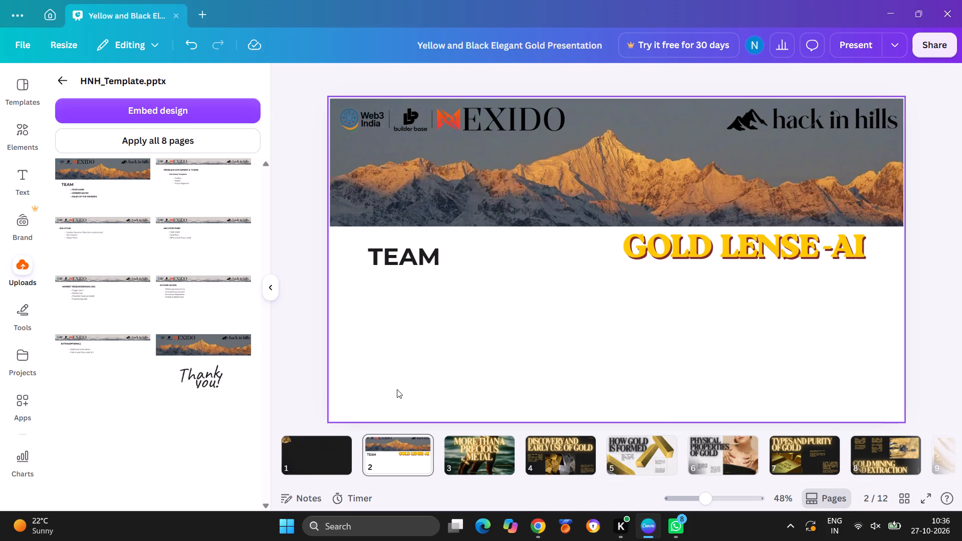
pyautogui.click(397, 389)
pyautogui.hotkey('ctrl', 'v')
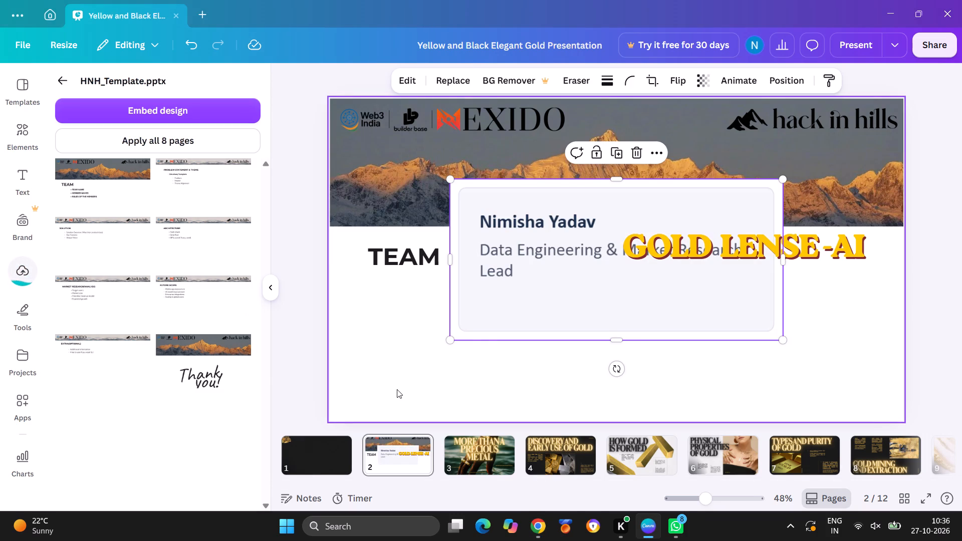
# Shrink the Data Engineering & Market Research Lead card and place it below the TEAM heading, near the page's bottom-left corner.
pyautogui.moveTo(545, 314); pyautogui.dragTo(490, 363)
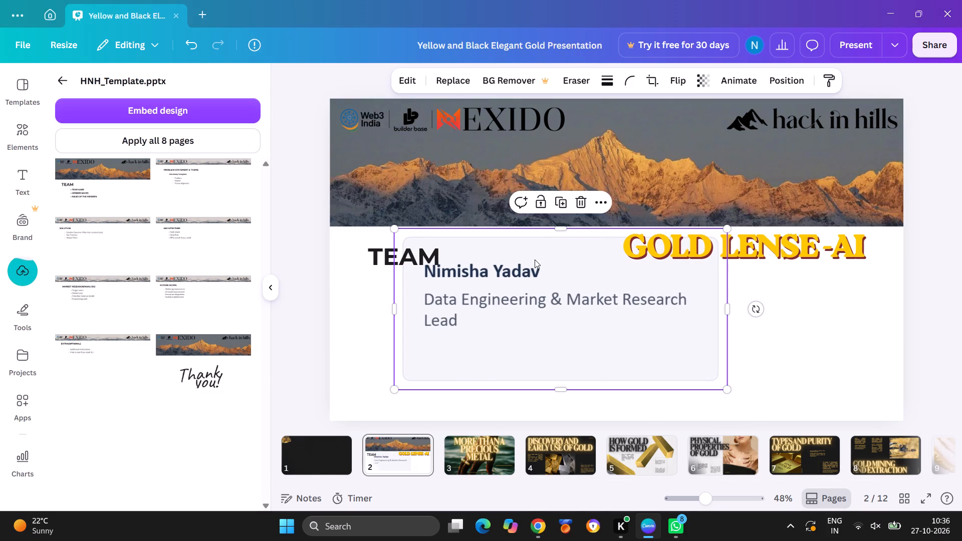
pyautogui.moveTo(561, 229); pyautogui.dragTo(561, 258)
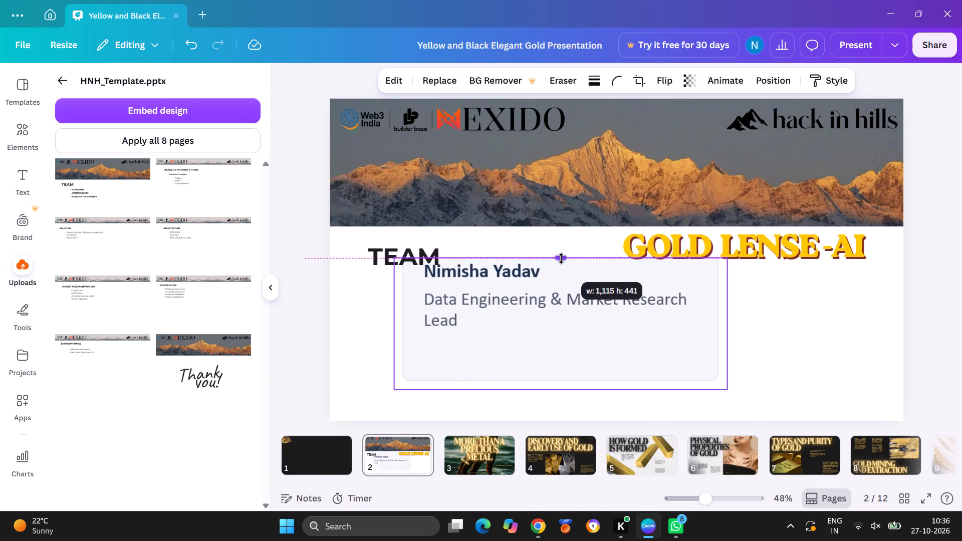
pyautogui.moveTo(561, 258); pyautogui.dragTo(565, 234)
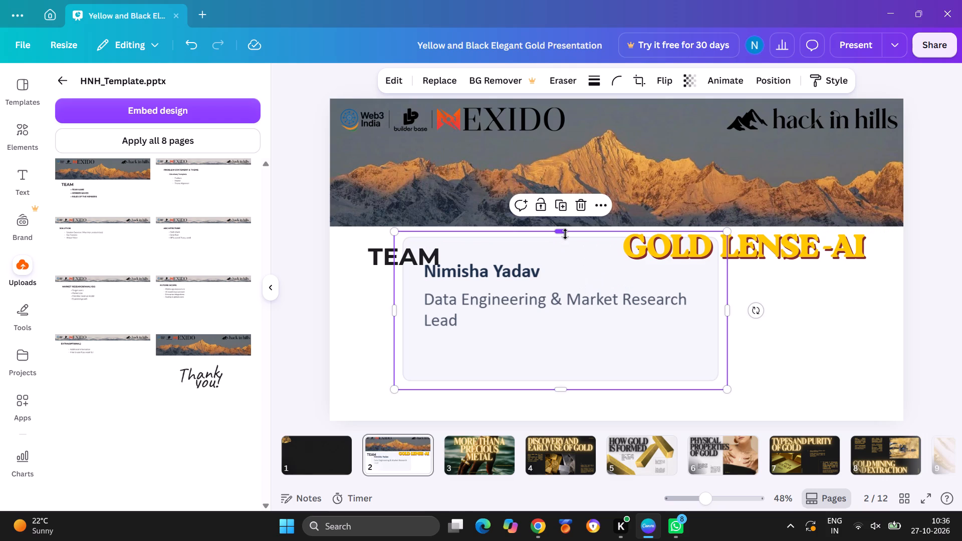
pyautogui.moveTo(397, 389); pyautogui.dragTo(469, 365)
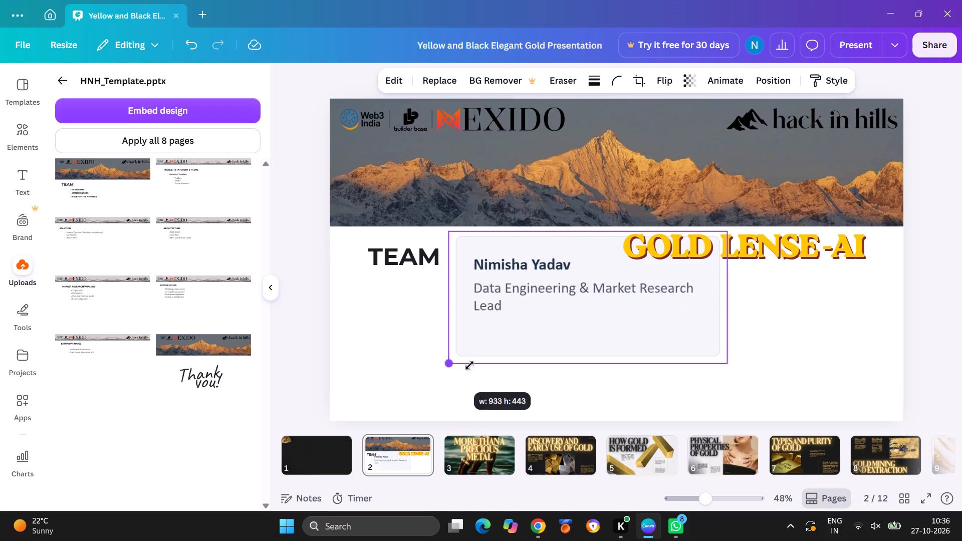
pyautogui.moveTo(469, 365); pyautogui.dragTo(574, 321)
pyautogui.moveTo(607, 289); pyautogui.dragTo(544, 323)
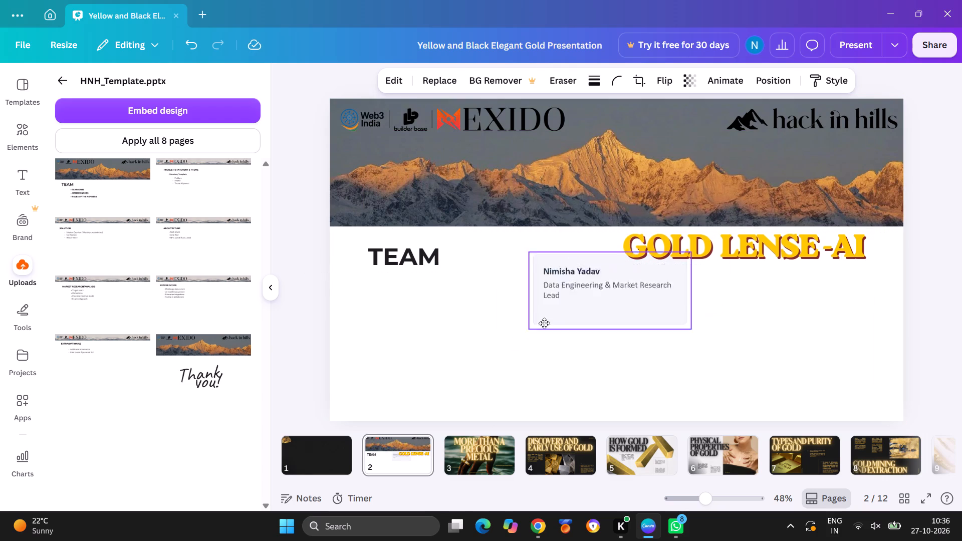
pyautogui.moveTo(544, 323); pyautogui.dragTo(395, 381)
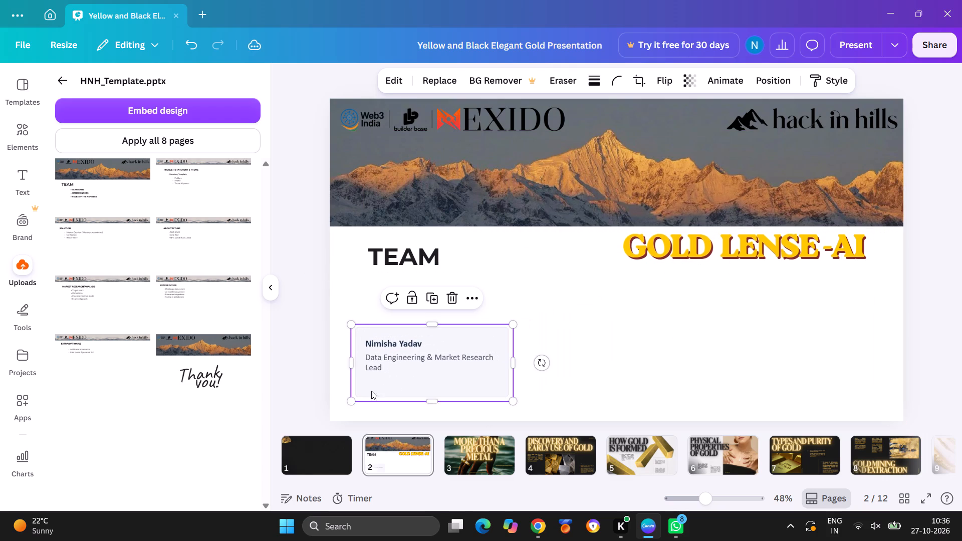
pyautogui.moveTo(352, 399); pyautogui.dragTo(373, 382)
pyautogui.moveTo(428, 355); pyautogui.dragTo(401, 363)
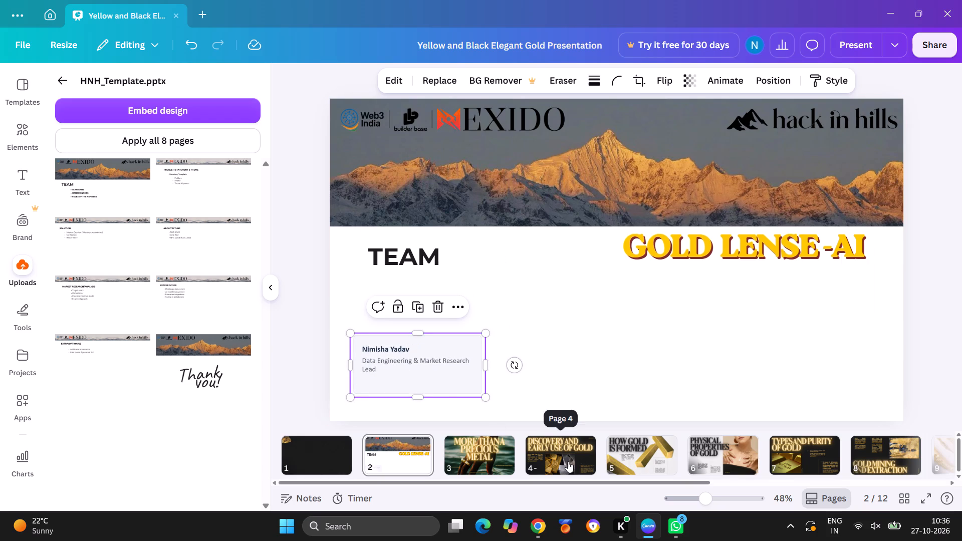
# Copy the Quantitative Analytics & Model Validation Lead card from the dossier's team slide in ChatGPT and paste it onto the Canva TEAM page.
pyautogui.click(543, 534)
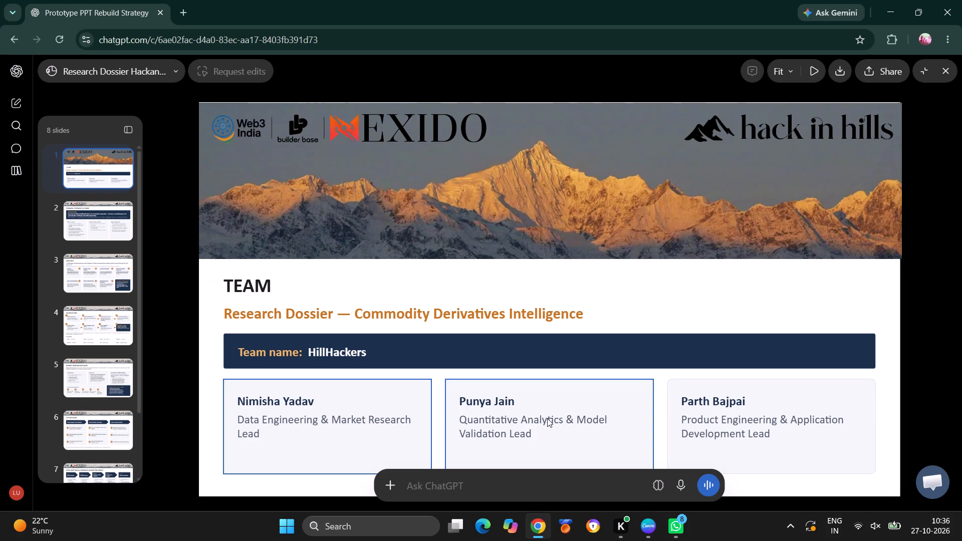
pyautogui.click(547, 418)
pyautogui.hotkey('ctrl', 'c')
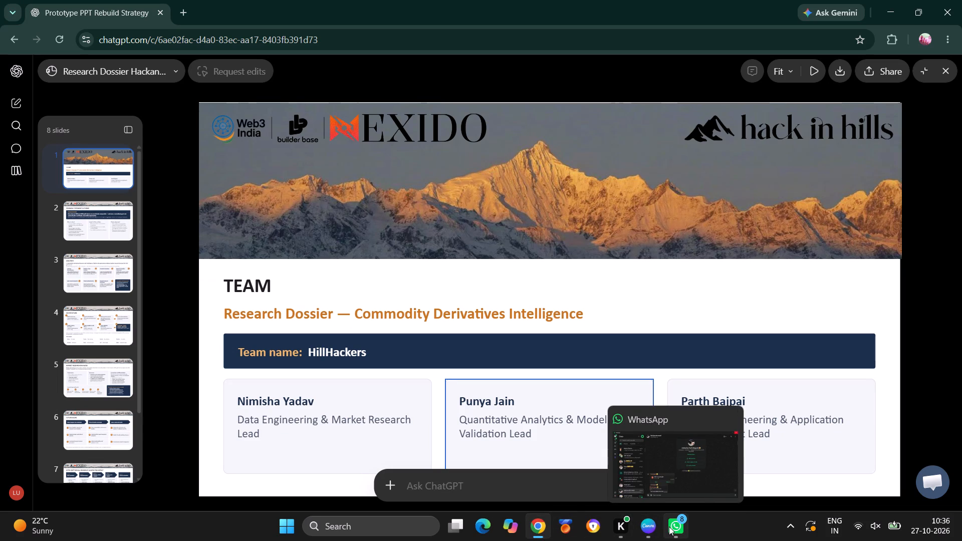
pyautogui.click(648, 525)
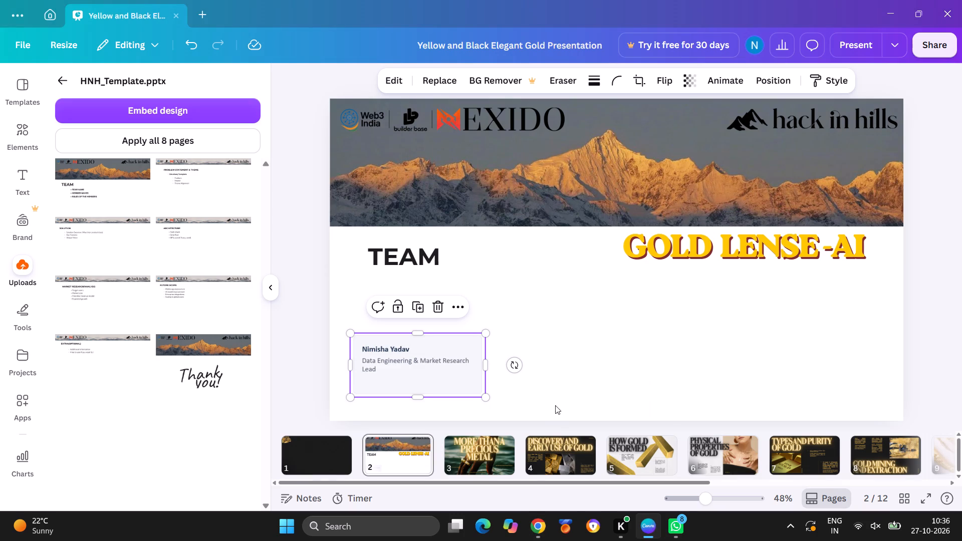
pyautogui.click(542, 381)
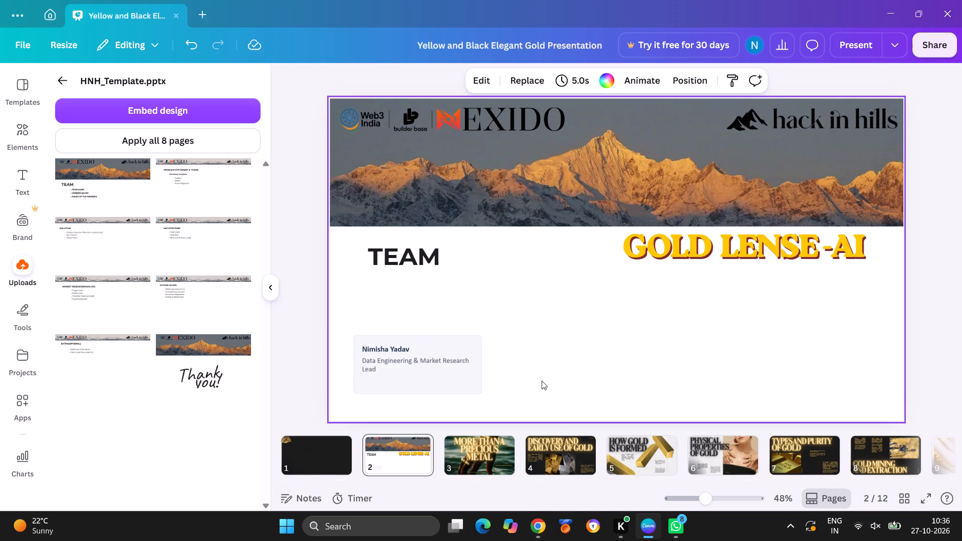
pyautogui.hotkey('ctrl', 'v')
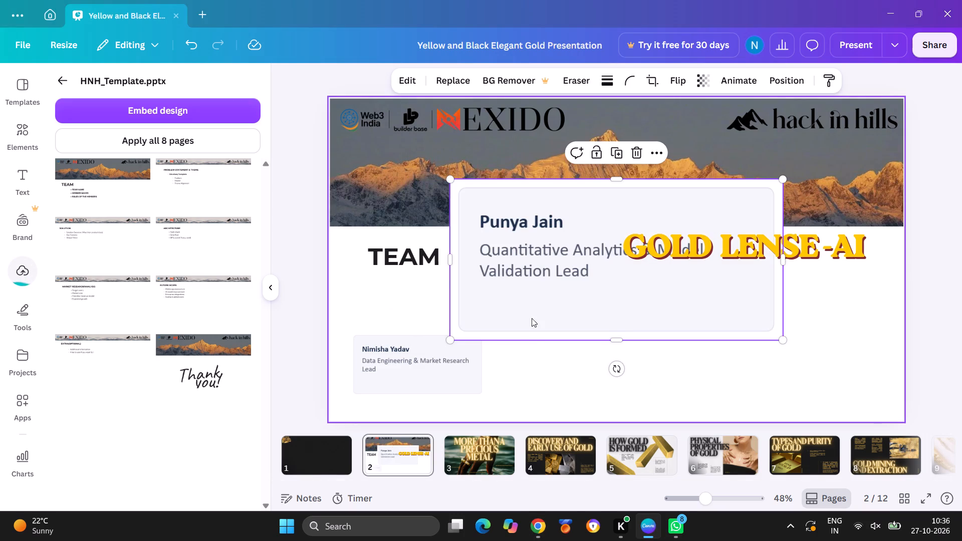
# Shrink the Quantitative Analytics & Model Validation Lead card to about 553 by 228 and place it beside the first card, with their tops level.
pyautogui.moveTo(449, 337); pyautogui.dragTo(522, 312)
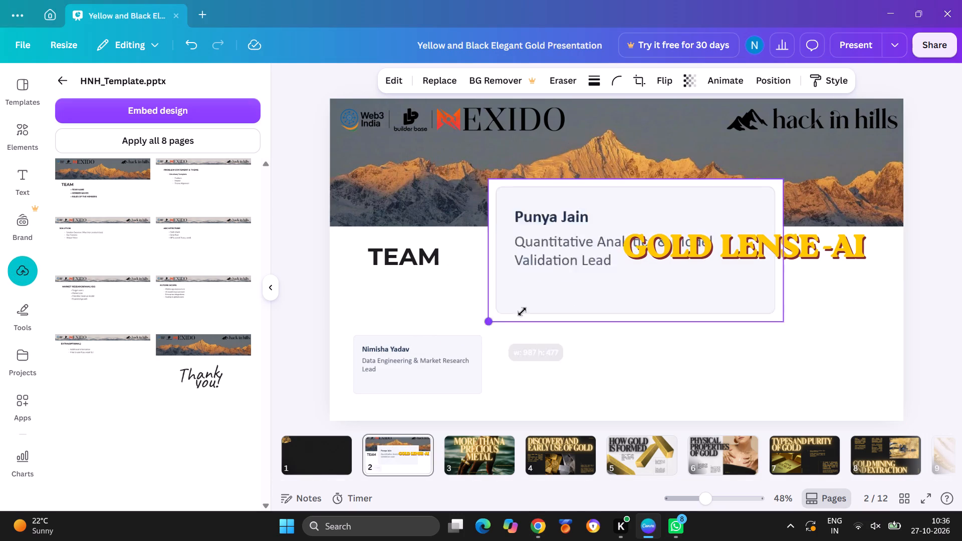
pyautogui.moveTo(522, 312); pyautogui.dragTo(575, 277)
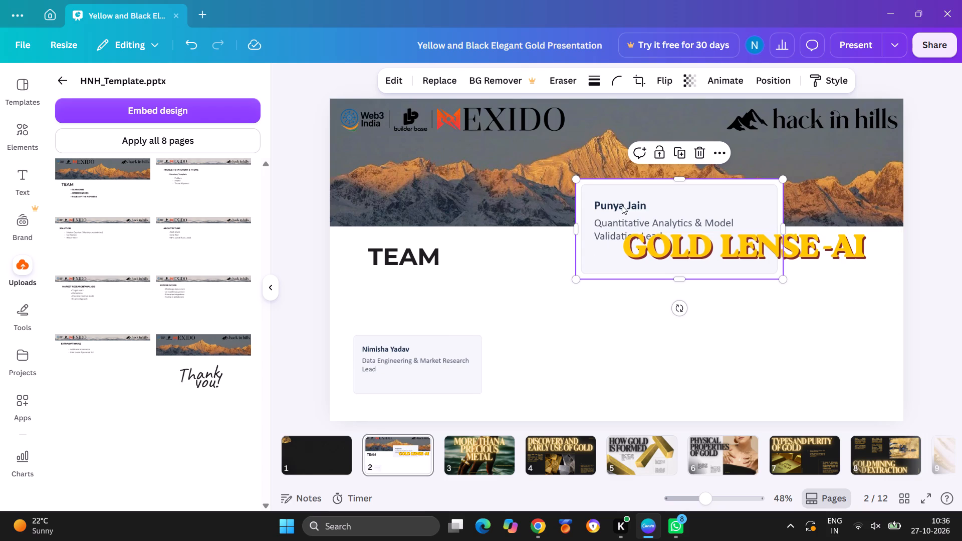
pyautogui.moveTo(623, 202); pyautogui.dragTo(551, 332)
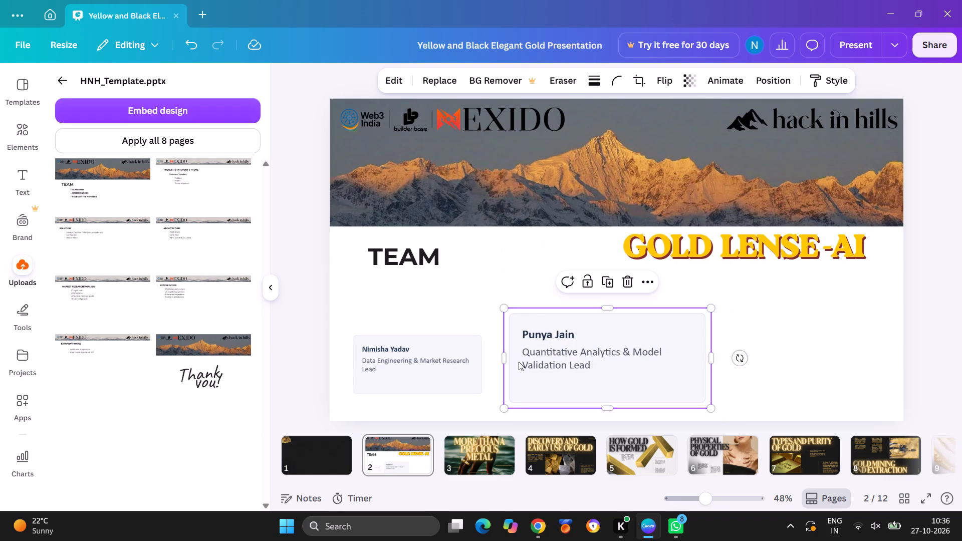
pyautogui.moveTo(506, 411); pyautogui.dragTo(526, 386)
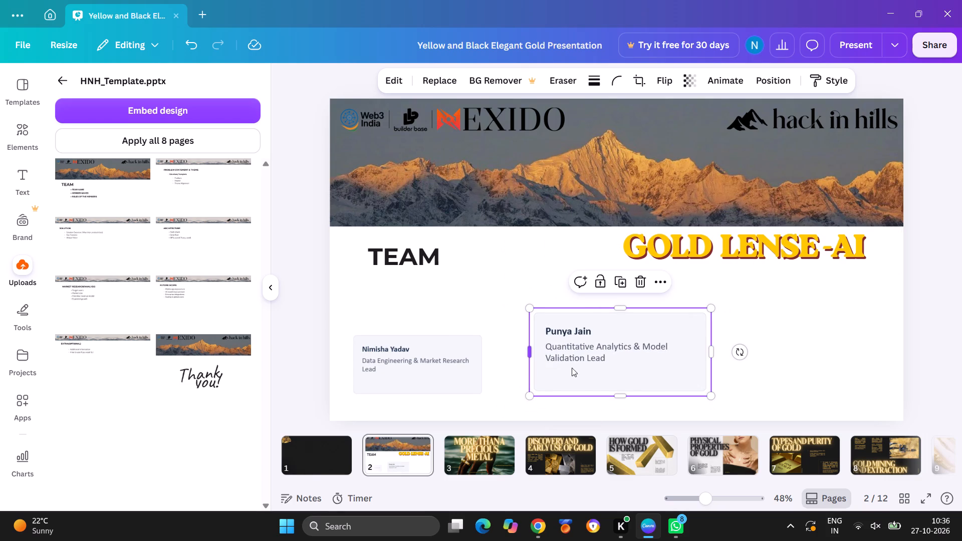
pyautogui.moveTo(597, 358); pyautogui.dragTo(577, 368)
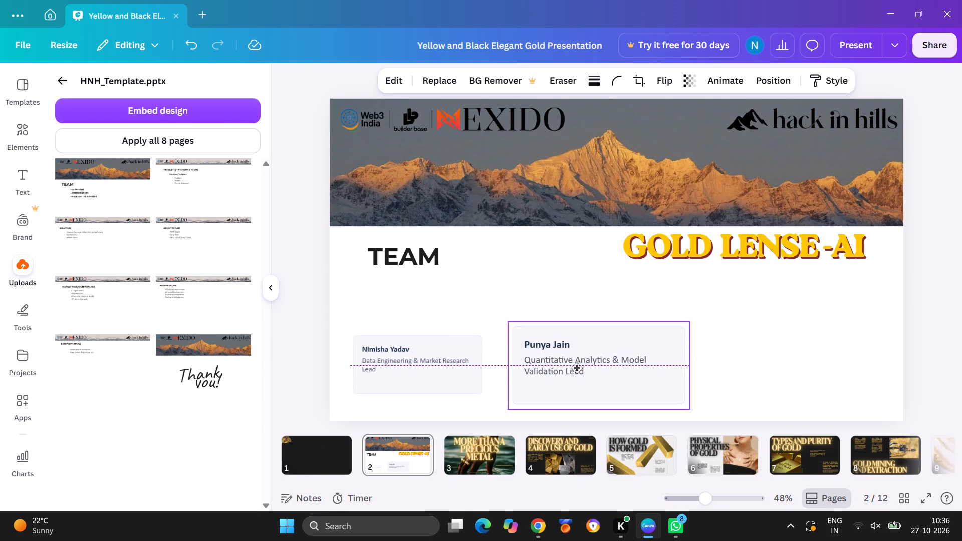
pyautogui.moveTo(577, 368); pyautogui.dragTo(577, 365)
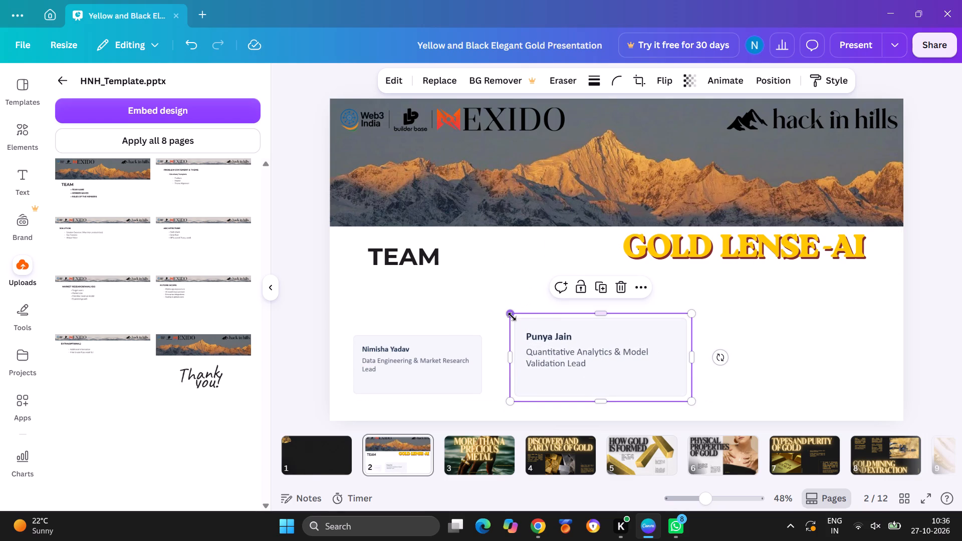
pyautogui.moveTo(512, 317); pyautogui.dragTo(509, 330)
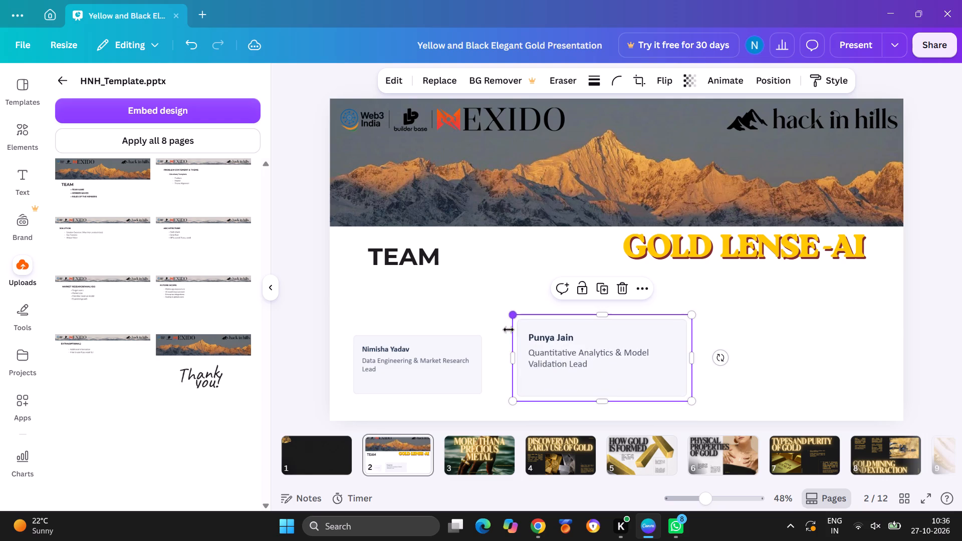
pyautogui.moveTo(693, 352); pyautogui.dragTo(711, 351)
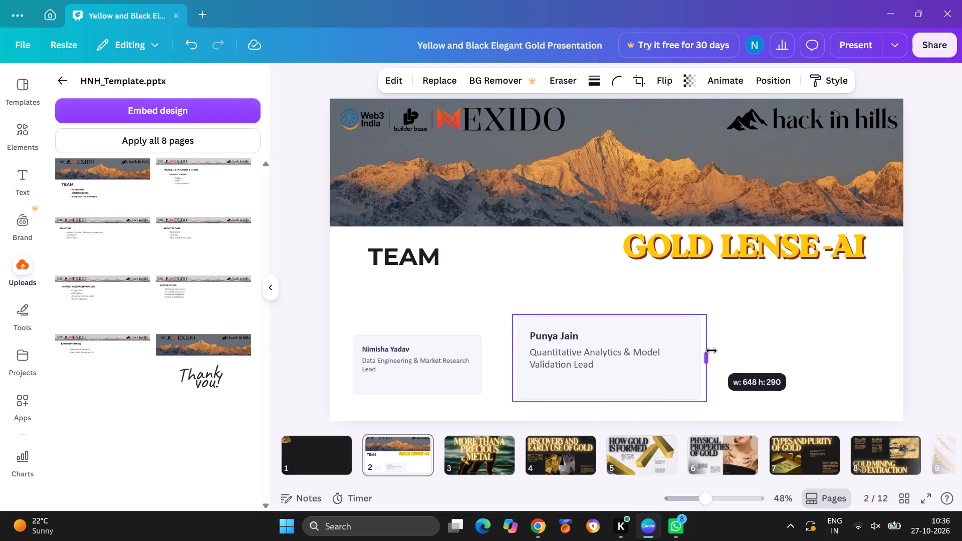
pyautogui.moveTo(711, 351); pyautogui.dragTo(722, 350)
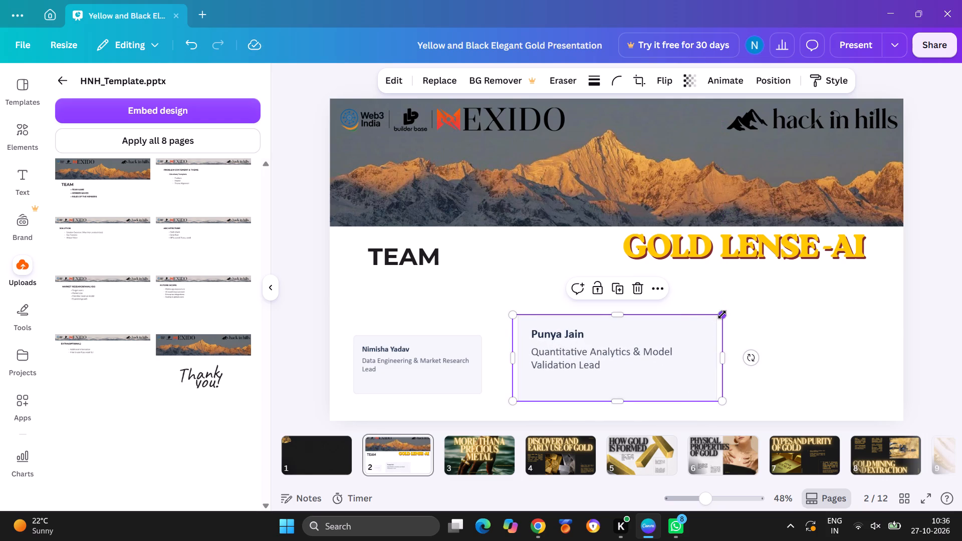
pyautogui.moveTo(722, 315); pyautogui.dragTo(684, 345)
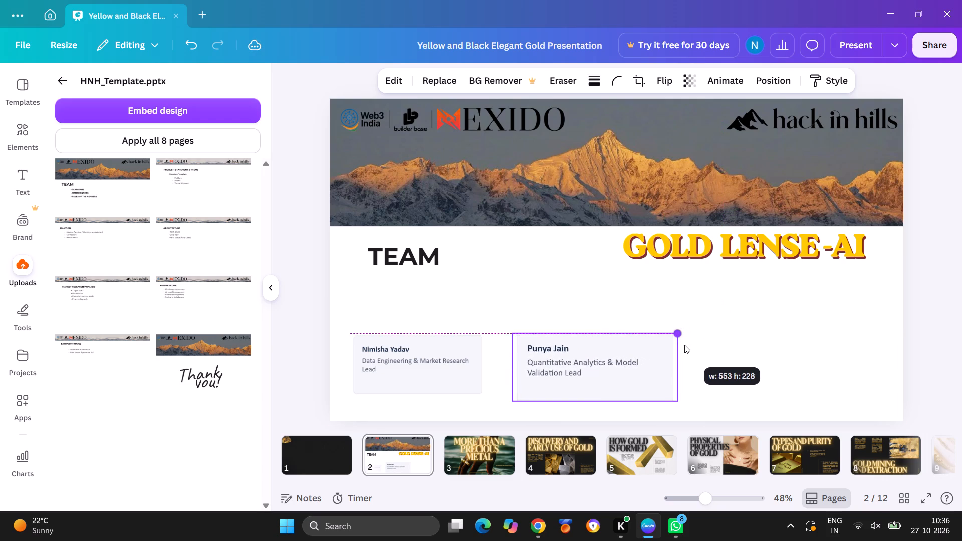
pyautogui.click(631, 362)
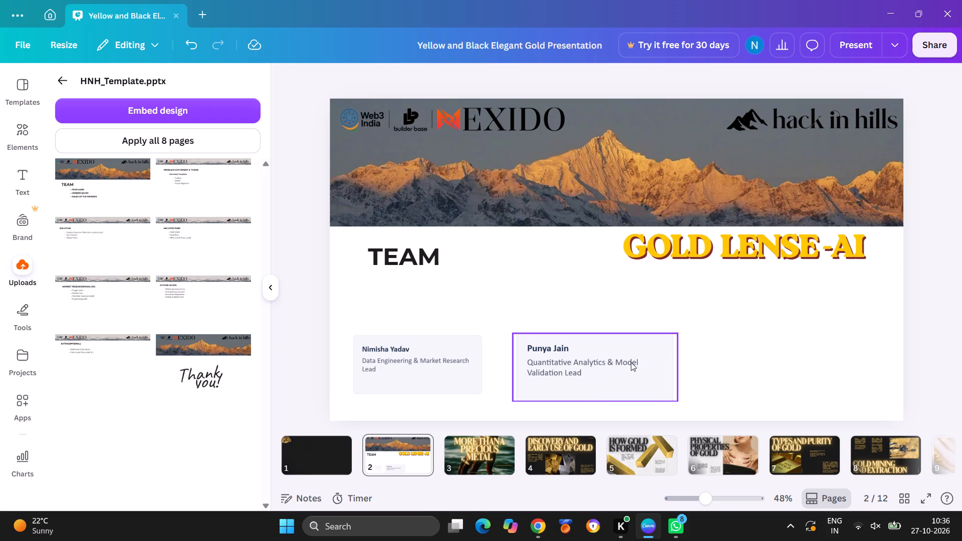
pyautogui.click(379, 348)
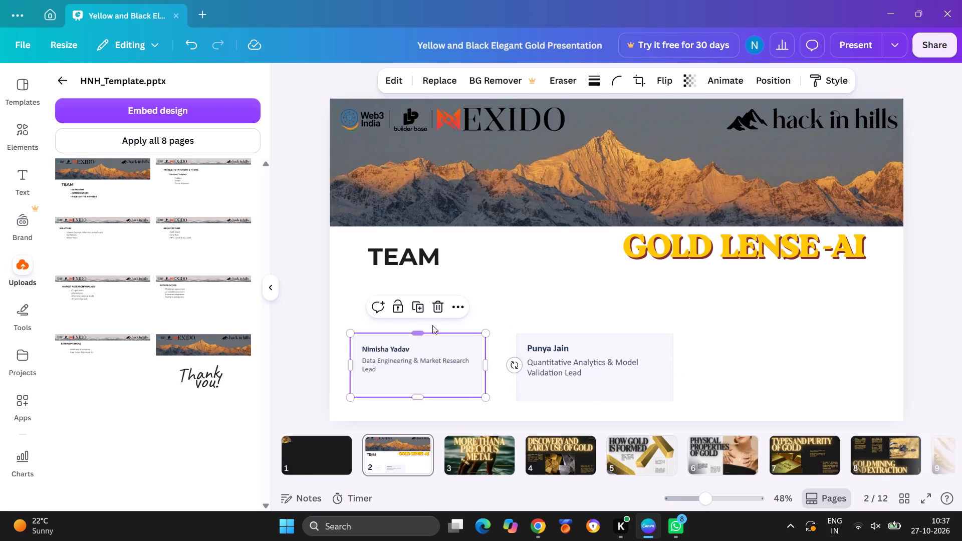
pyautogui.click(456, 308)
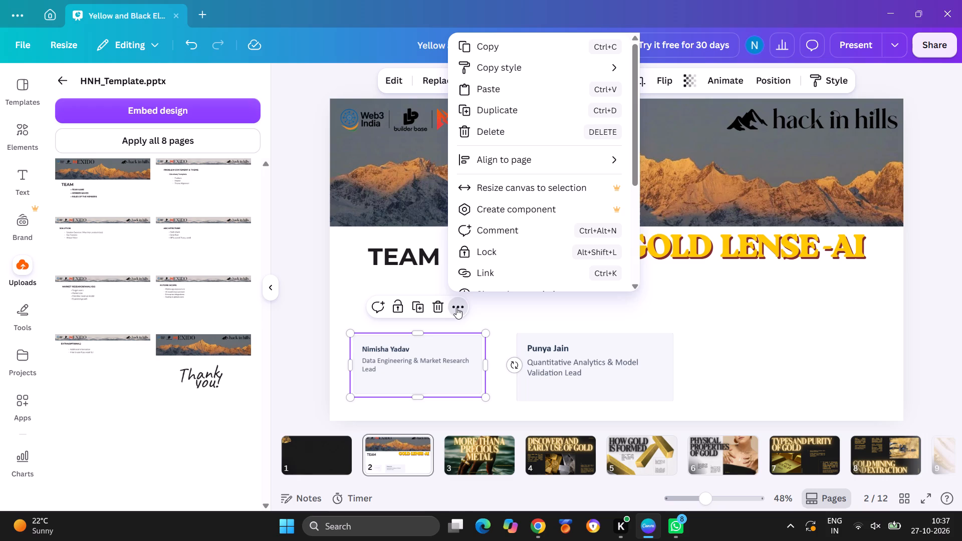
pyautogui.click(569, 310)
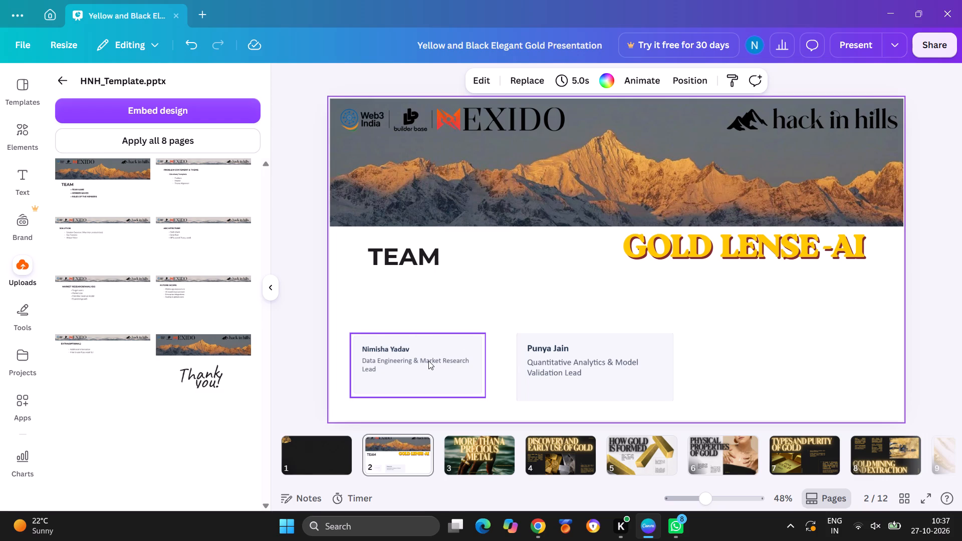
# Apply the Colour Pop filter Outrun to the Data Engineering & Market Research Lead card.
pyautogui.click(428, 361)
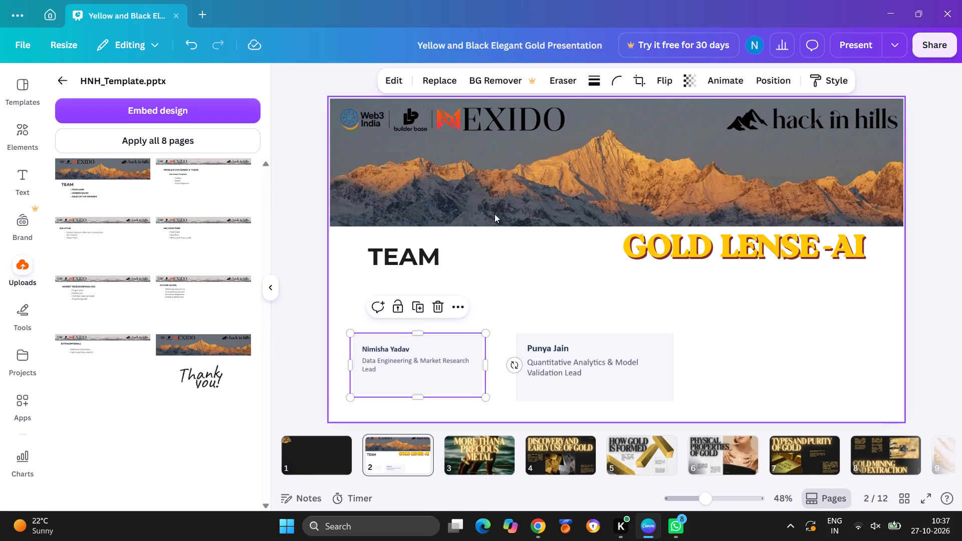
pyautogui.click(722, 81)
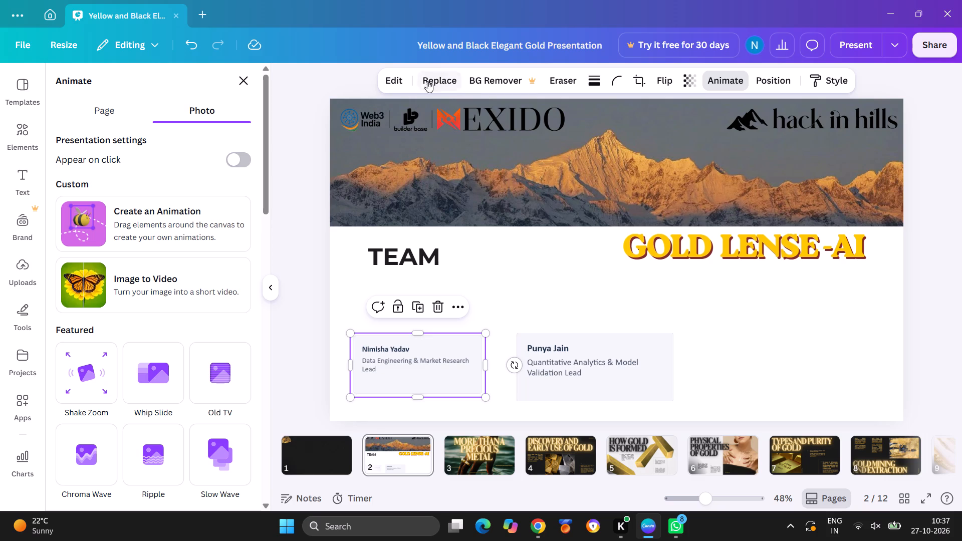
pyautogui.click(400, 83)
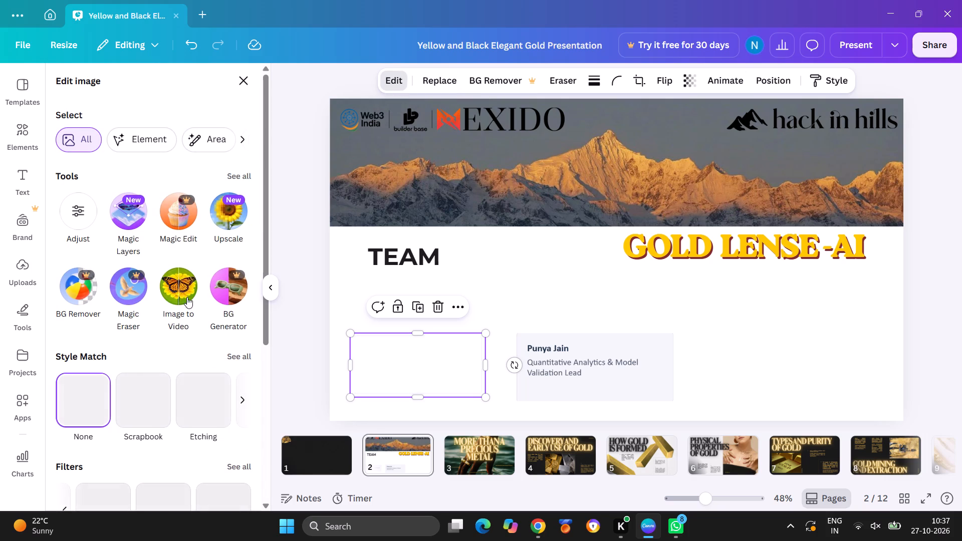
pyautogui.scroll(-2, 135, 412)
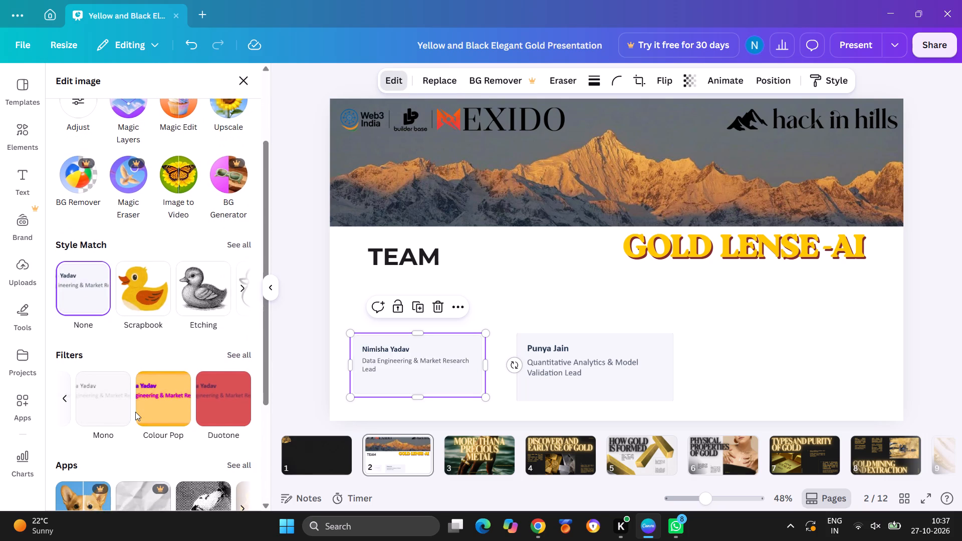
pyautogui.scroll(-1, 135, 412)
pyautogui.click(153, 404)
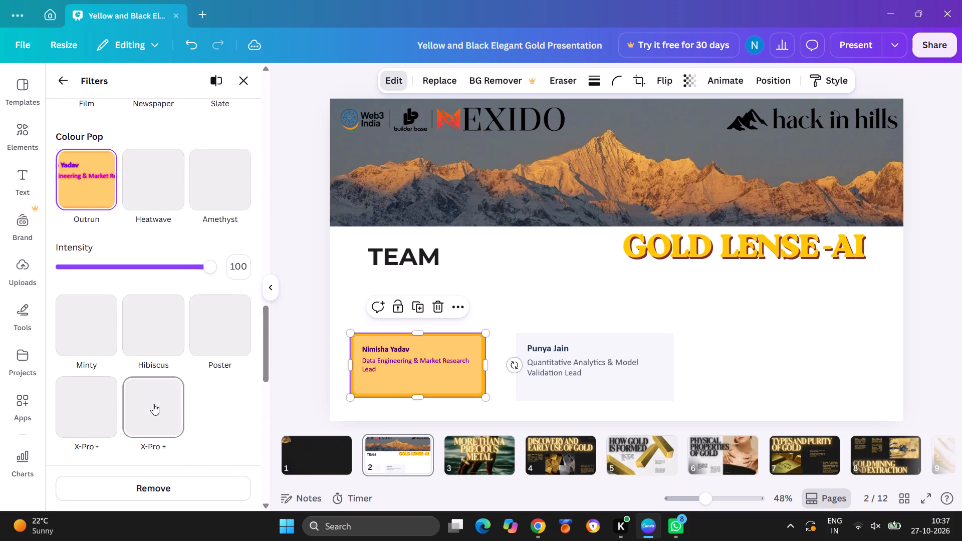
# Apply the same Colour Pop filter, Outrun, to the Quantitative Analytics & Model Validation Lead card.
pyautogui.click(550, 351)
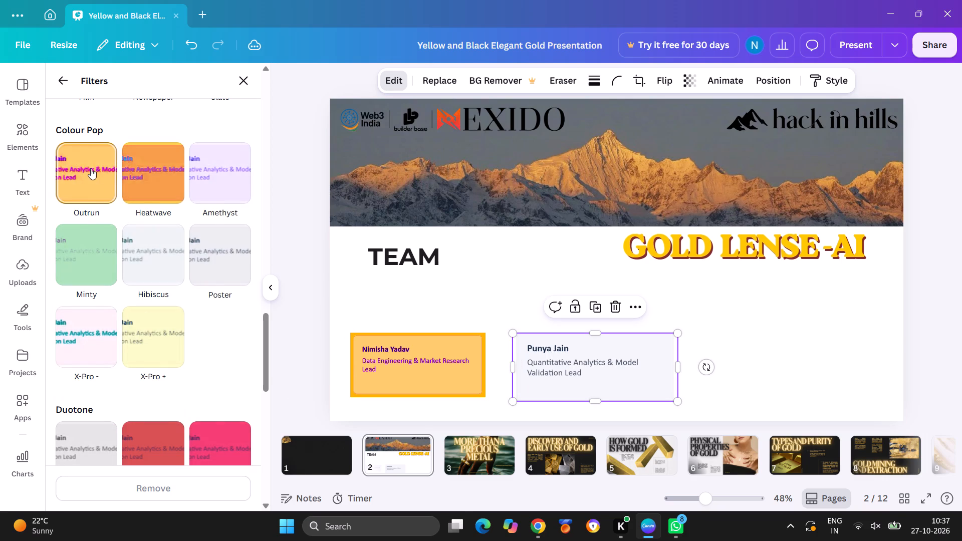
pyautogui.scroll(8, 119, 251)
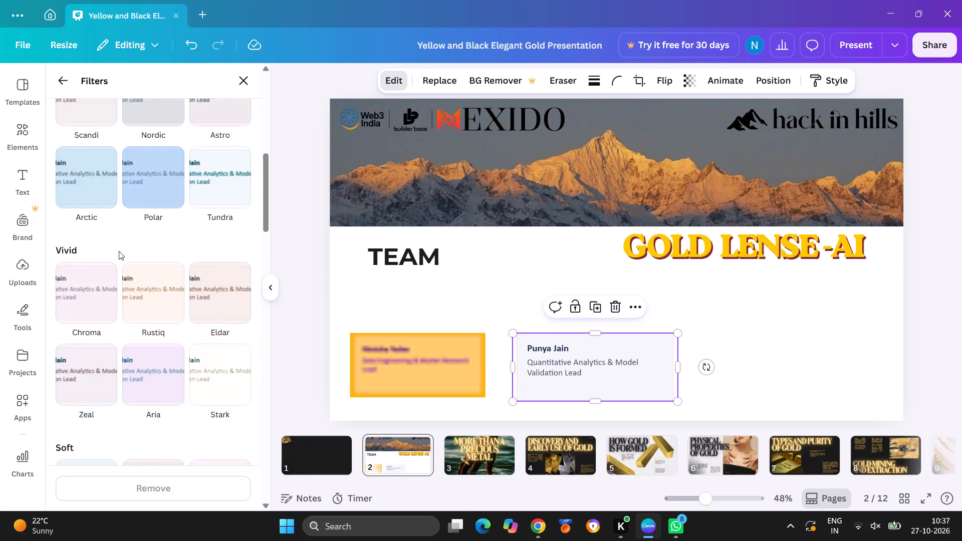
pyautogui.scroll(11, 119, 251)
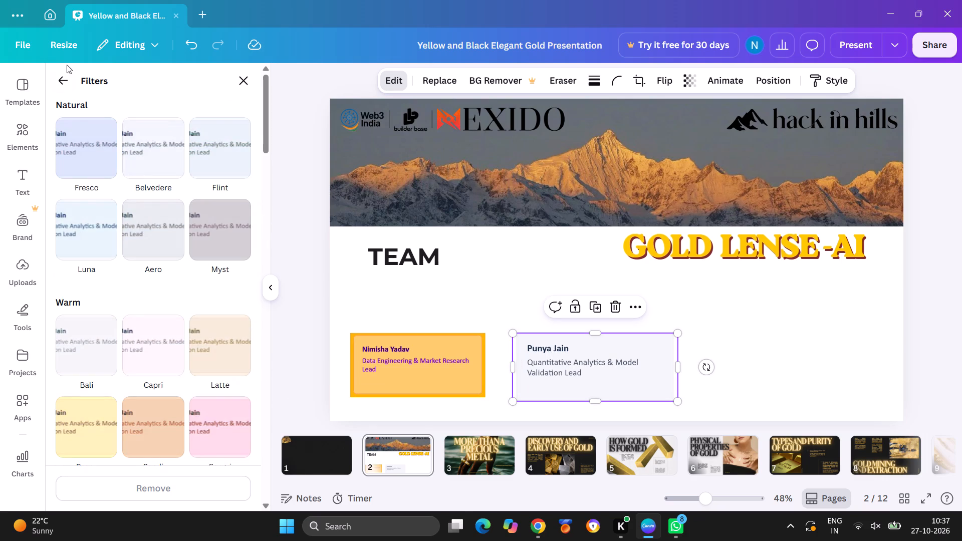
pyautogui.click(63, 74)
pyautogui.click(173, 405)
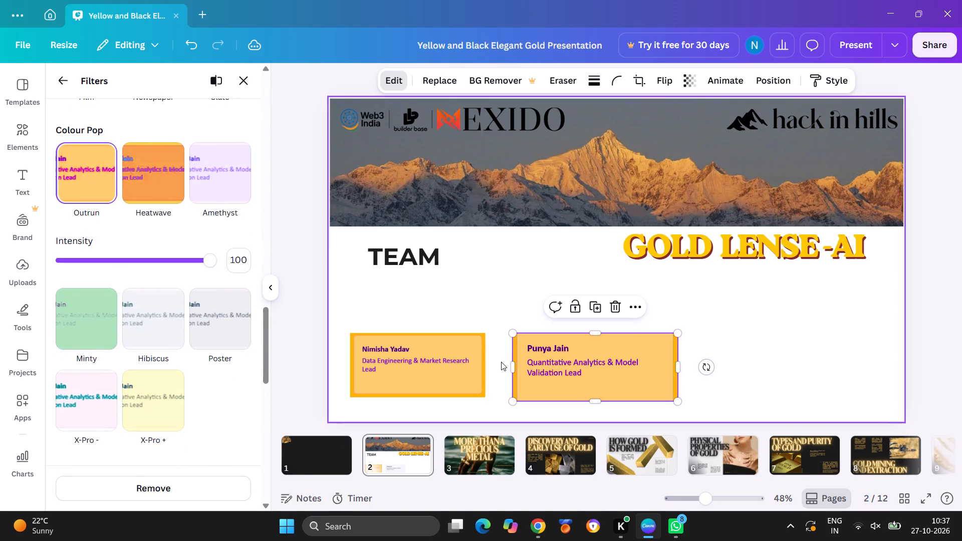
# Copy the Product Engineering & Application Development Lead card from the dossier's team slide in ChatGPT and paste it onto the Canva TEAM page.
pyautogui.doubleClick(535, 521)
pyautogui.click(530, 524)
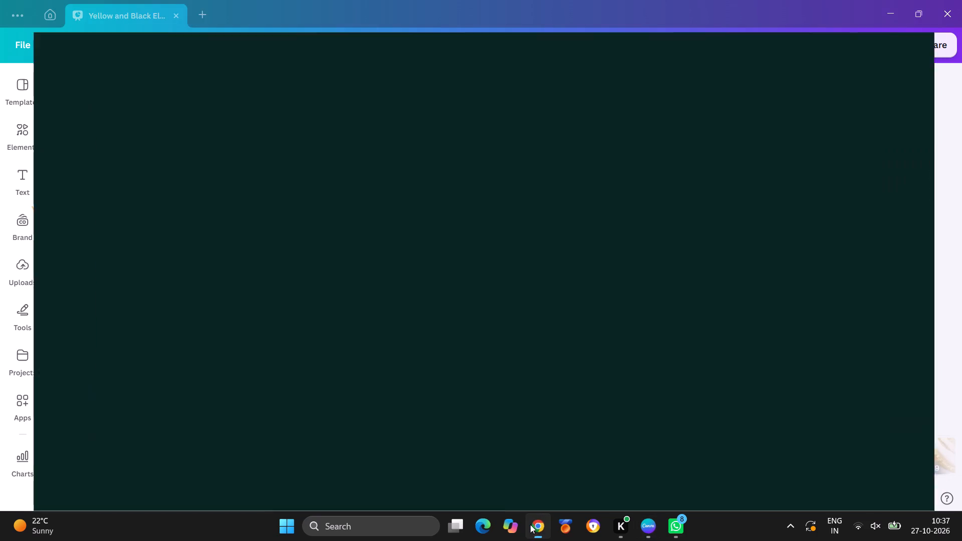
pyautogui.click(759, 439)
pyautogui.hotkey('ctrl', 'c')
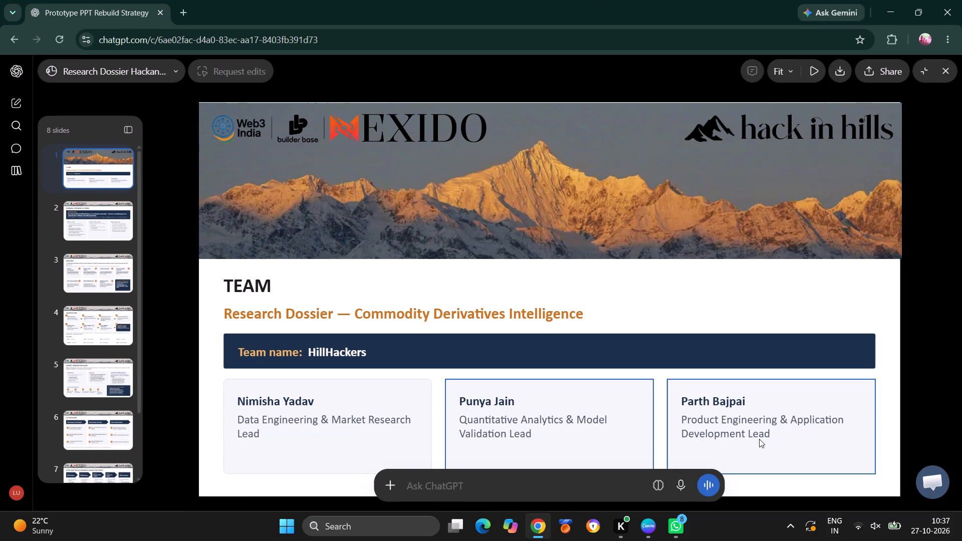
pyautogui.click(652, 520)
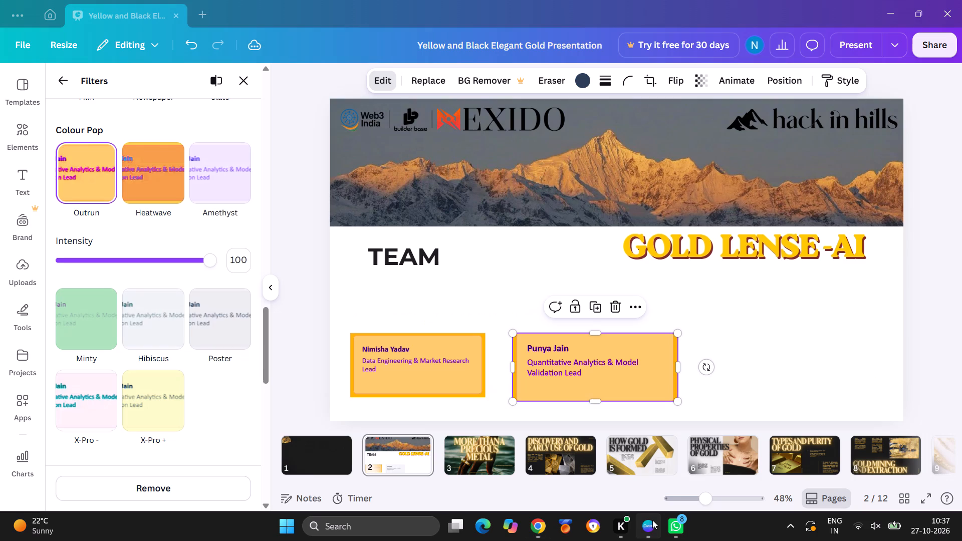
pyautogui.click(751, 379)
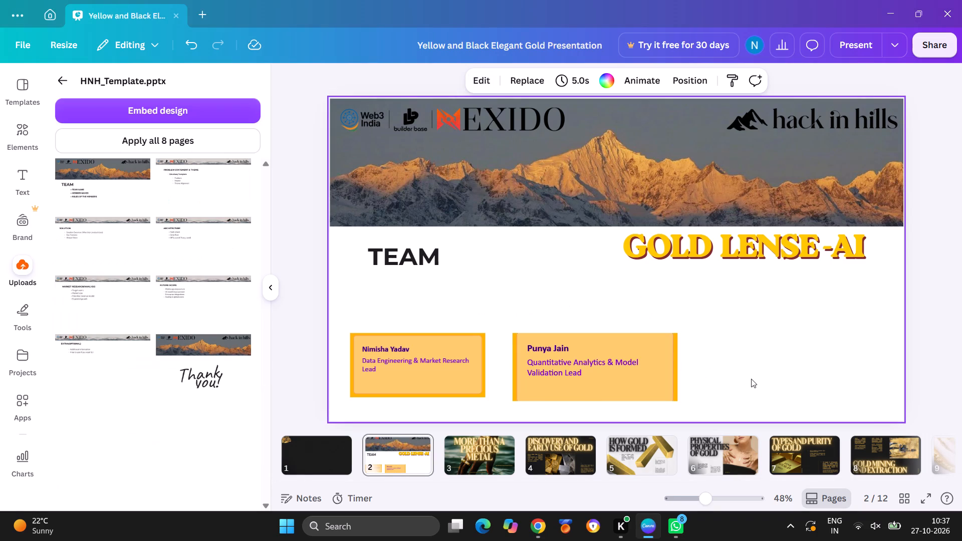
pyautogui.hotkey('ctrl', 'v')
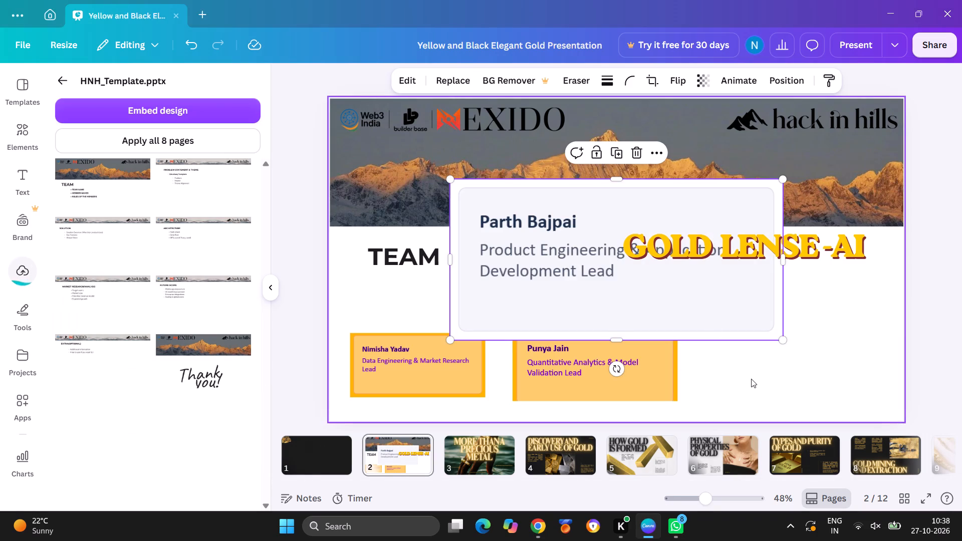
# Shrink the Product Engineering & Application Development Lead card to roughly the first card's size and place it beside the second card, bottoms level.
pyautogui.moveTo(692, 289); pyautogui.dragTo(756, 347)
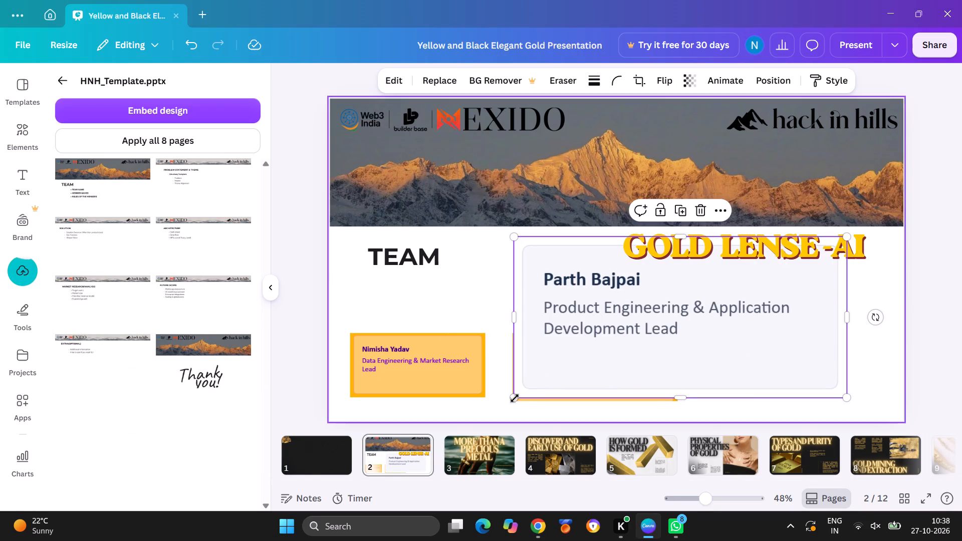
pyautogui.moveTo(514, 397); pyautogui.dragTo(719, 319)
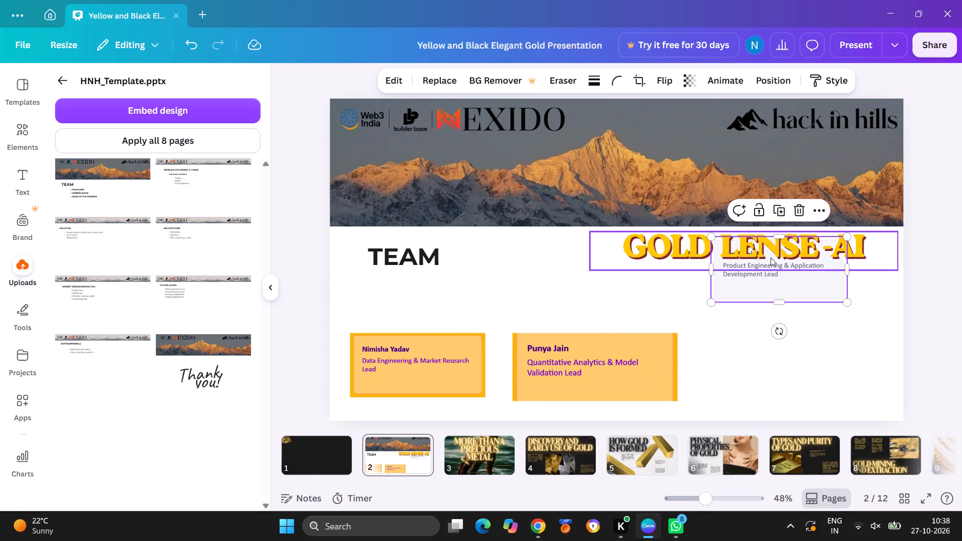
pyautogui.click(771, 257)
pyautogui.click(767, 295)
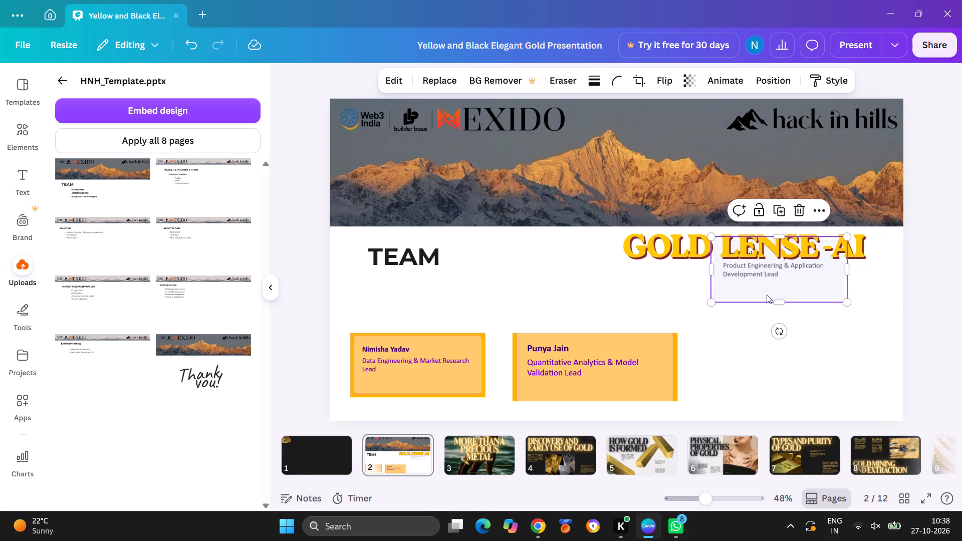
pyautogui.moveTo(767, 295); pyautogui.dragTo(761, 389)
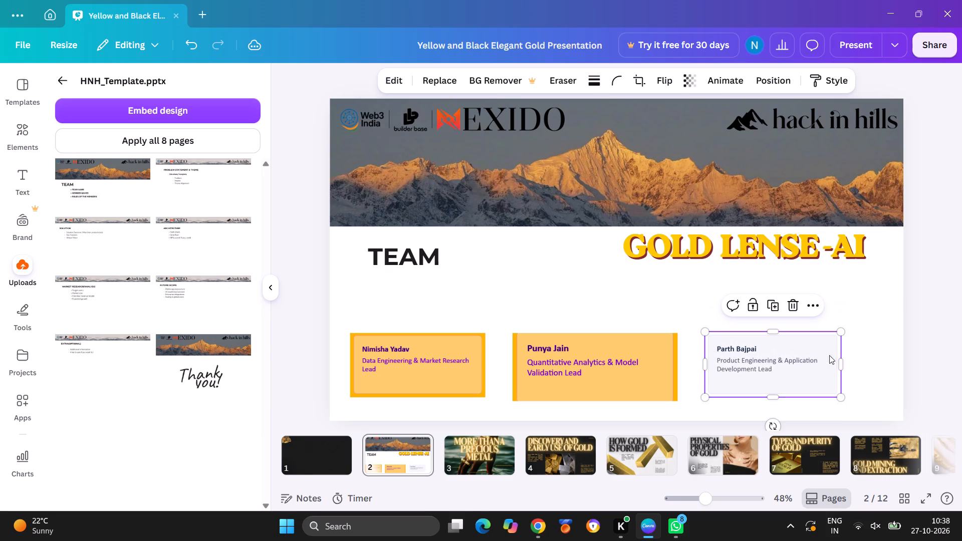
pyautogui.moveTo(840, 368); pyautogui.dragTo(877, 365)
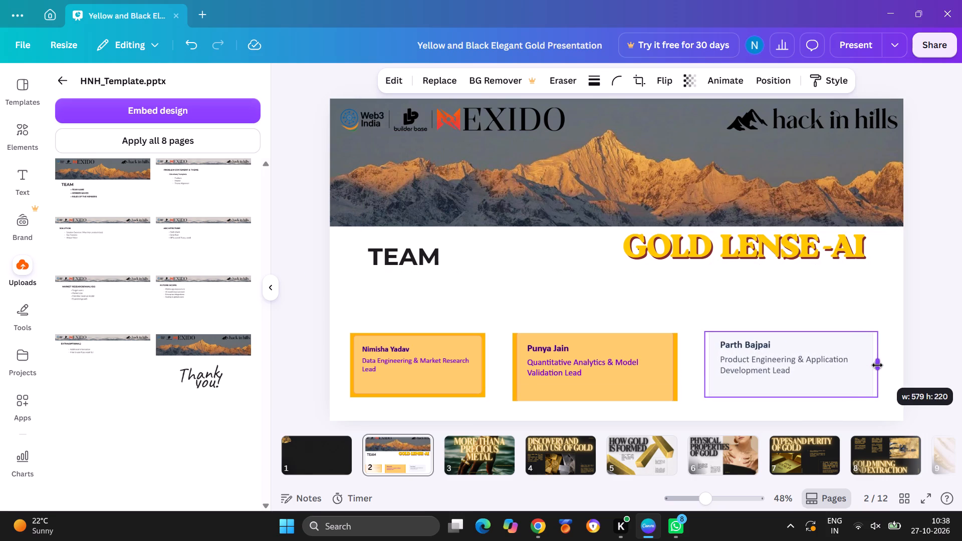
pyautogui.moveTo(877, 365); pyautogui.dragTo(847, 376)
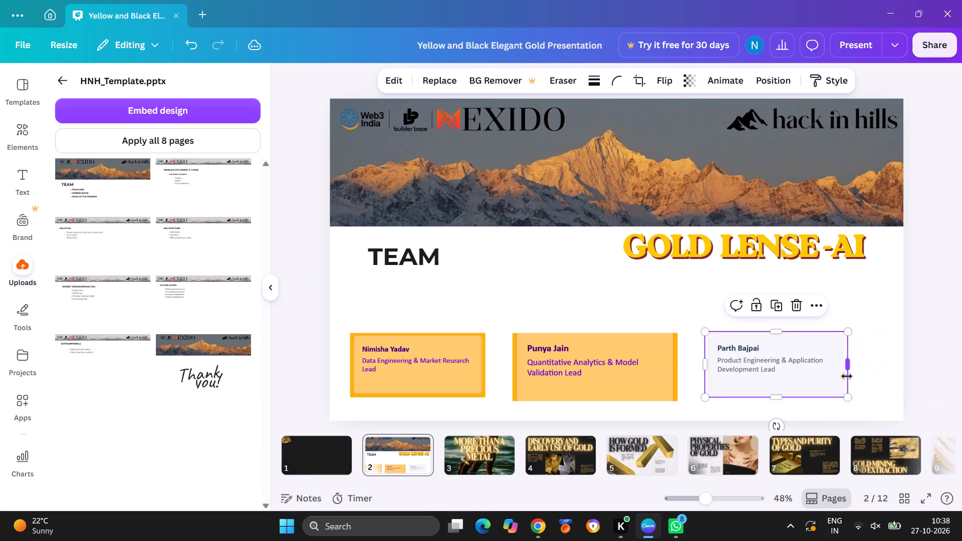
pyautogui.moveTo(850, 333); pyautogui.dragTo(874, 332)
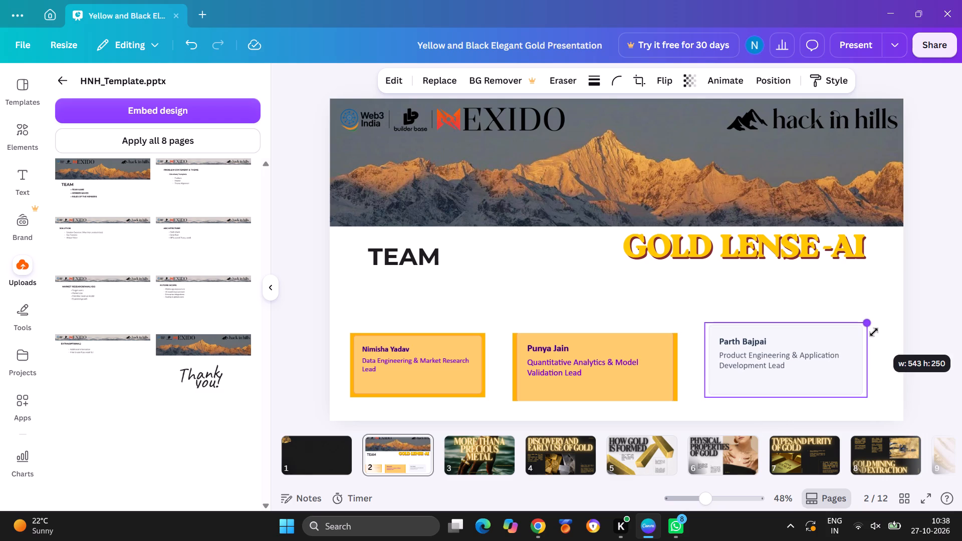
pyautogui.moveTo(874, 332); pyautogui.dragTo(897, 343)
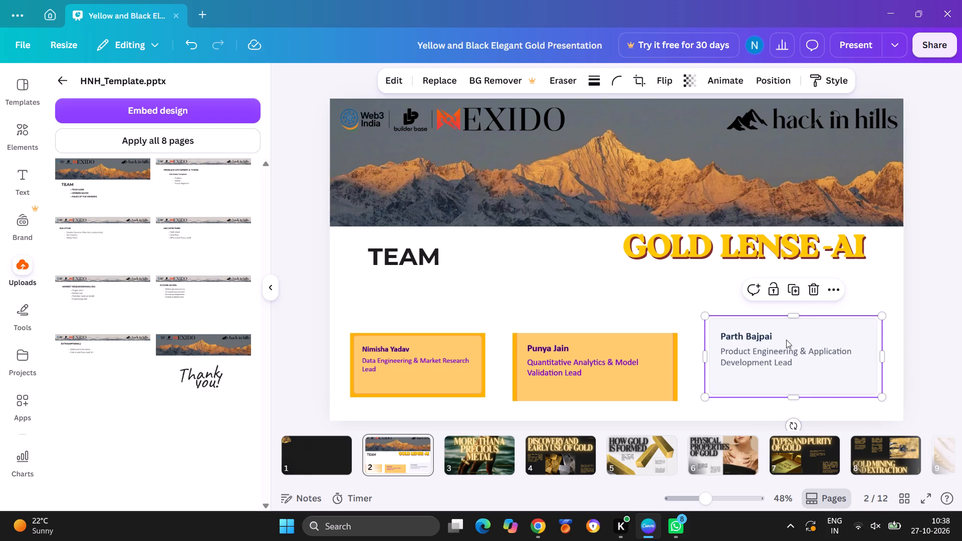
pyautogui.moveTo(708, 313); pyautogui.dragTo(717, 331)
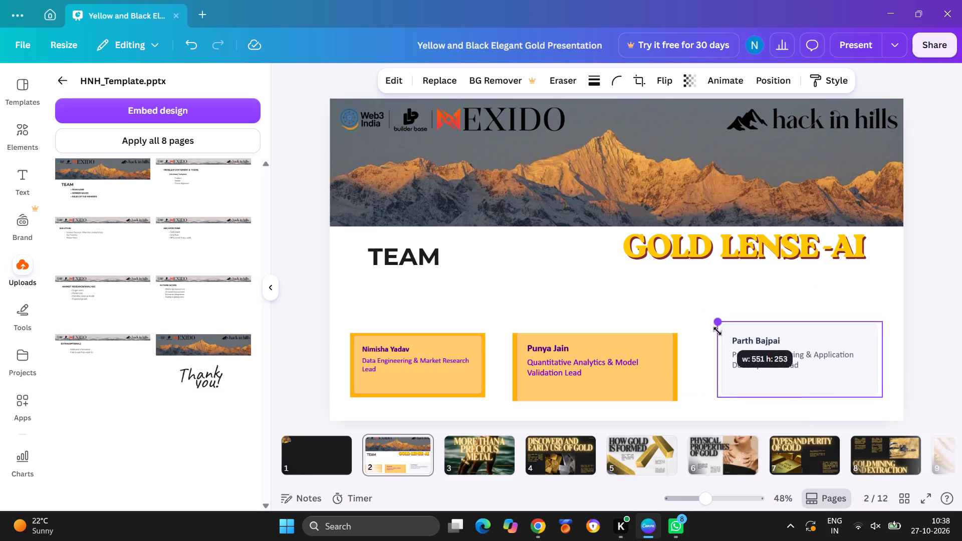
pyautogui.moveTo(717, 331); pyautogui.dragTo(742, 337)
pyautogui.moveTo(771, 346); pyautogui.dragTo(750, 351)
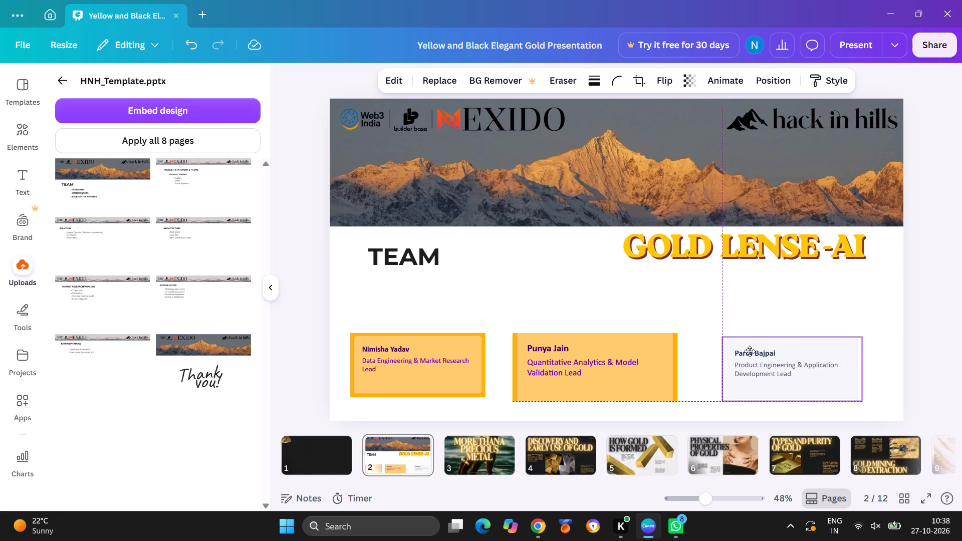
pyautogui.moveTo(750, 351); pyautogui.dragTo(758, 350)
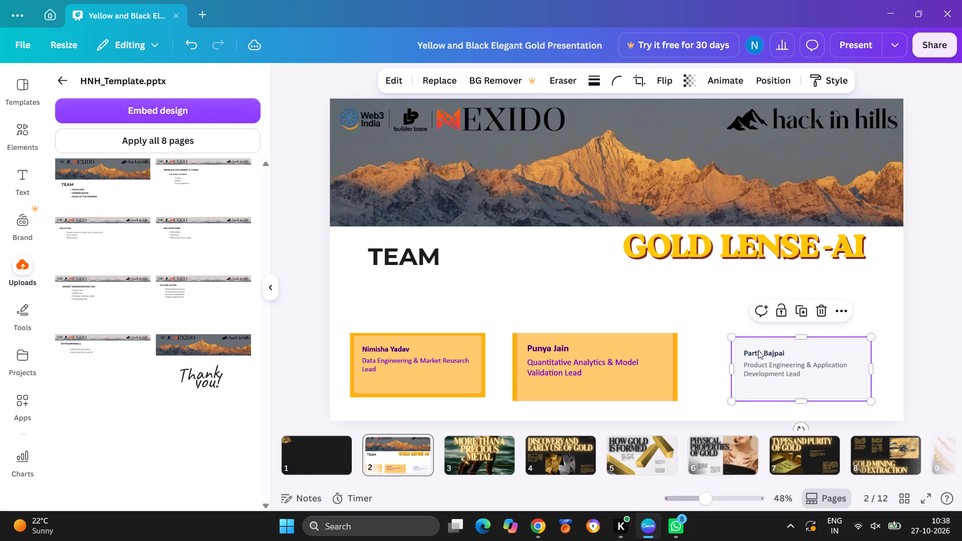
# Shift the Quantitative Analytics & Model Validation Lead card to the page's horizontal centre, between the other two cards.
pyautogui.click(646, 374)
pyautogui.moveTo(646, 374); pyautogui.dragTo(666, 374)
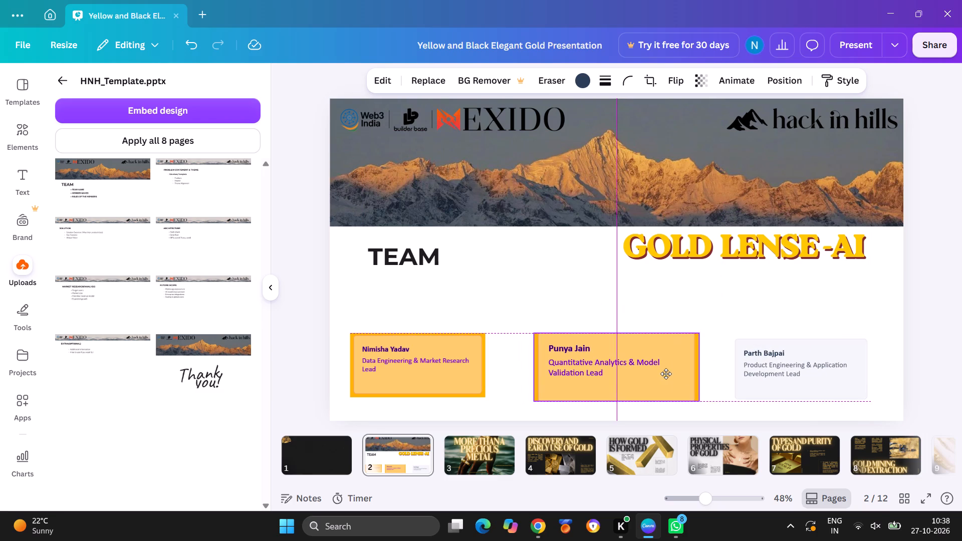
pyautogui.moveTo(666, 374); pyautogui.dragTo(672, 373)
# Widen the Data Engineering & Market Research Lead card toward the middle card, keeping its height at 215.
pyautogui.click(479, 376)
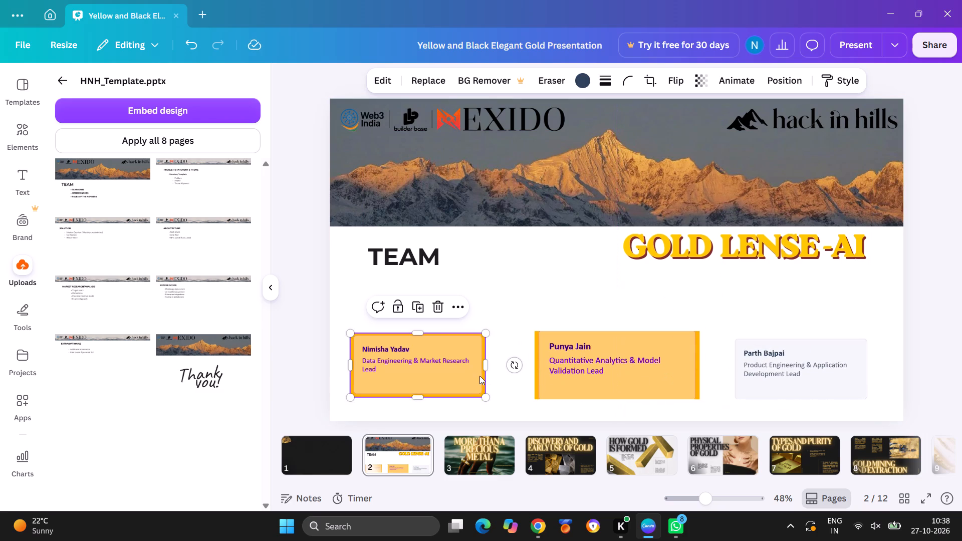
pyautogui.moveTo(486, 364); pyautogui.dragTo(498, 364)
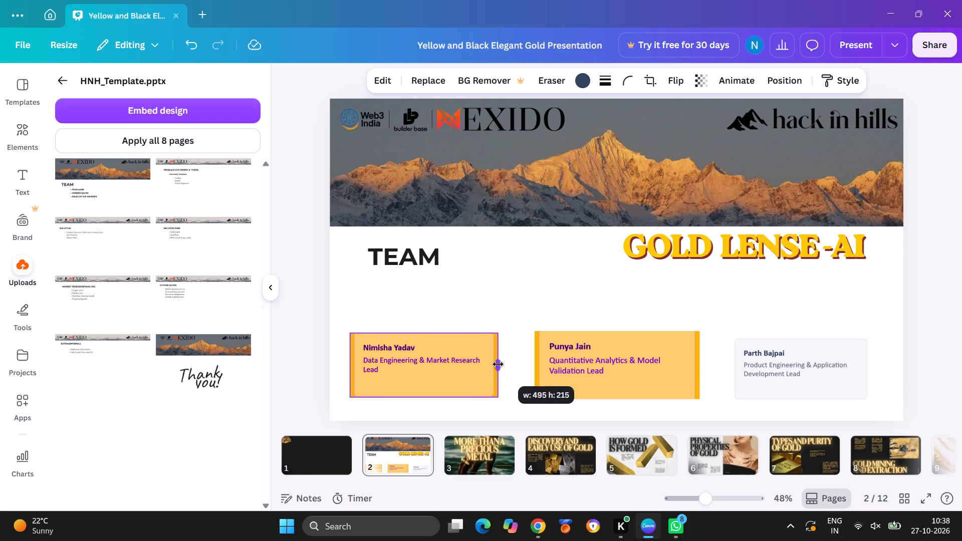
pyautogui.moveTo(498, 364); pyautogui.dragTo(500, 364)
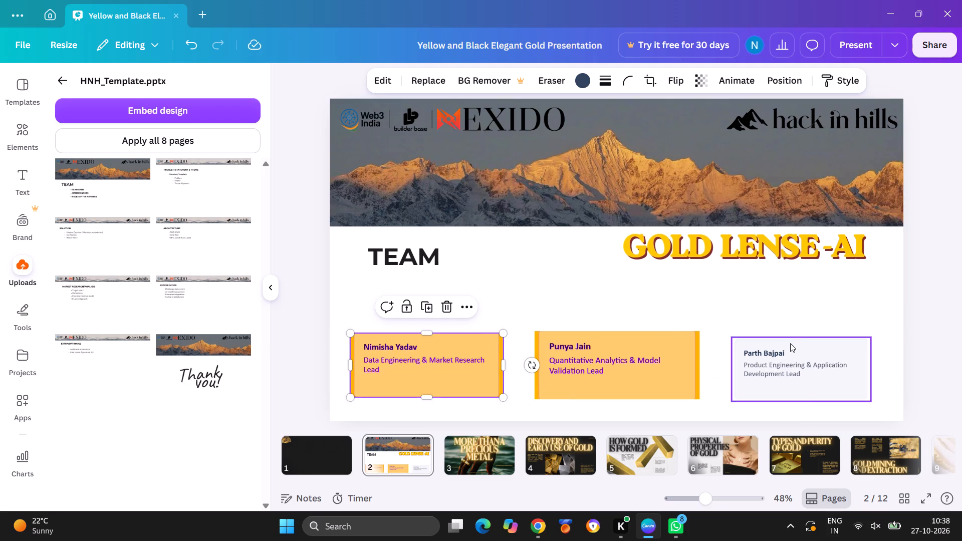
# Shrink the Quantitative Analytics & Model Validation Lead card slightly so its top is level with the first card's top.
pyautogui.click(786, 343)
pyautogui.click(687, 361)
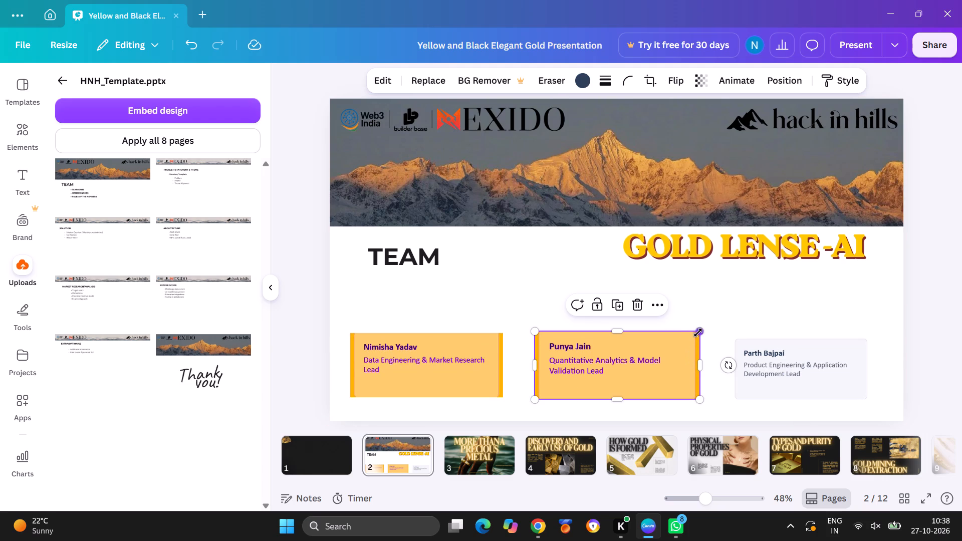
pyautogui.moveTo(698, 333); pyautogui.dragTo(694, 341)
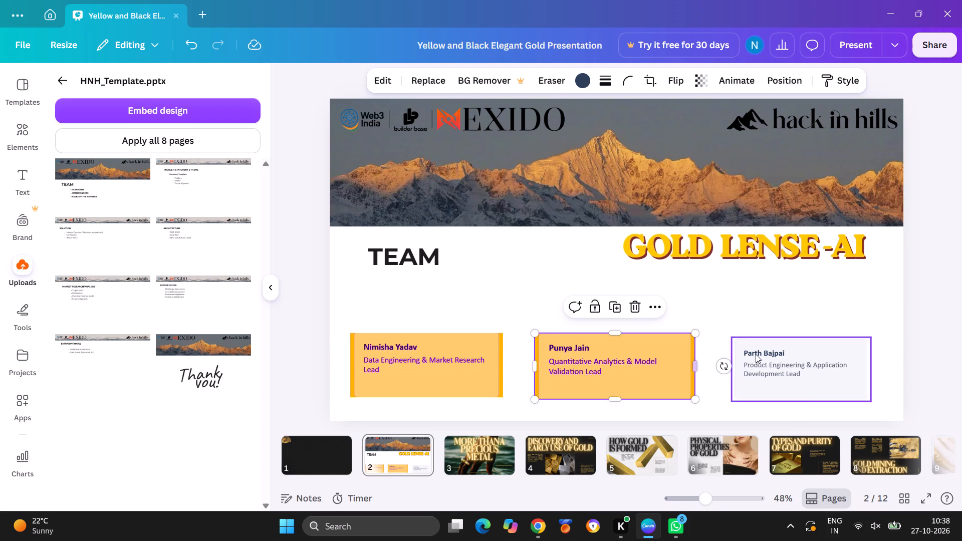
# Enlarge the Product Engineering & Application Development Lead card slightly so its top is level with the other two cards.
pyautogui.click(756, 354)
pyautogui.click(873, 366)
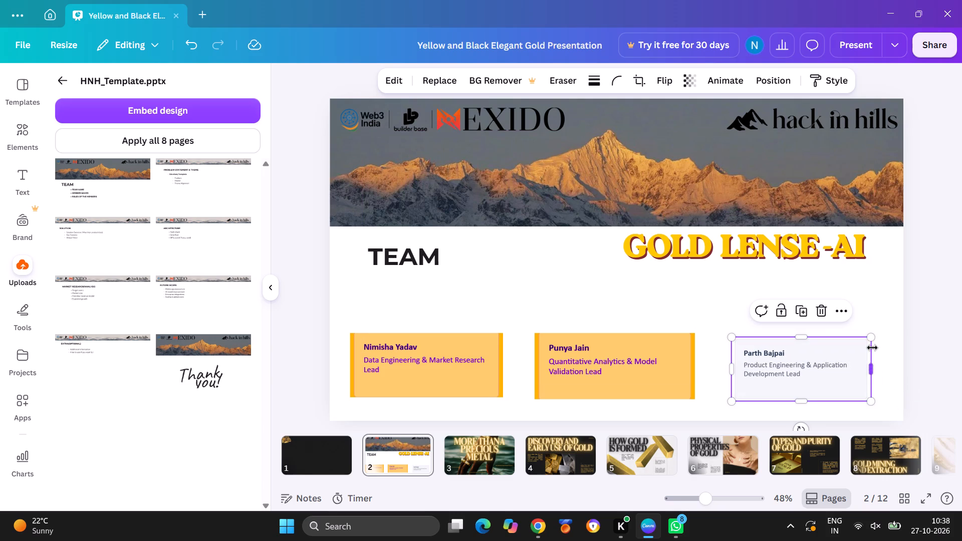
pyautogui.moveTo(872, 338); pyautogui.dragTo(880, 336)
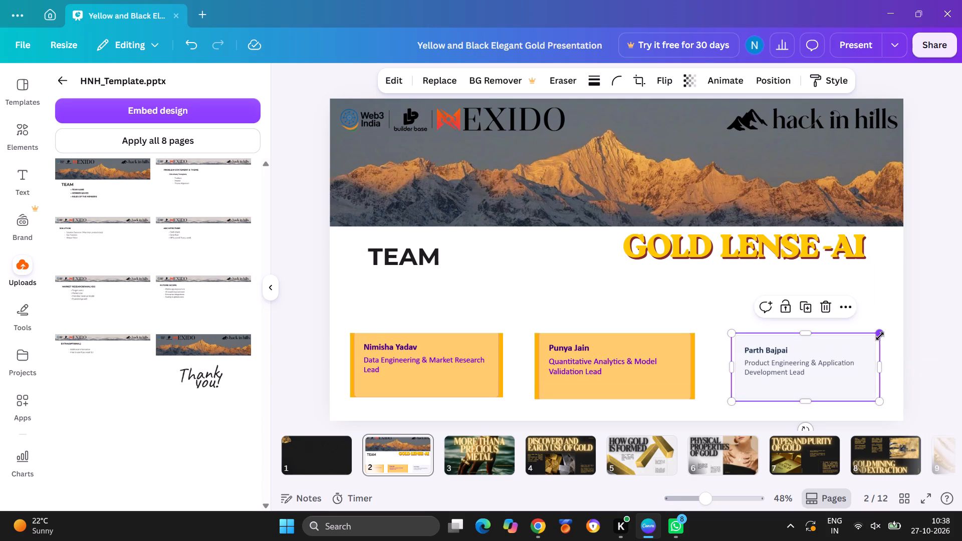
pyautogui.click(676, 313)
# Apply the Style Match style Gold to the Product Engineering & Application Development Lead card.
pyautogui.click(799, 369)
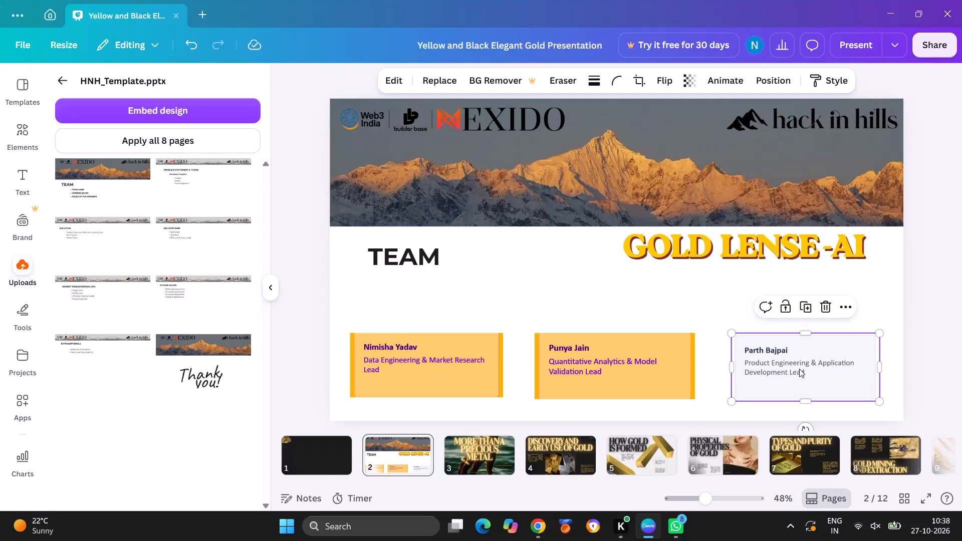
pyautogui.scroll(6, 126, 261)
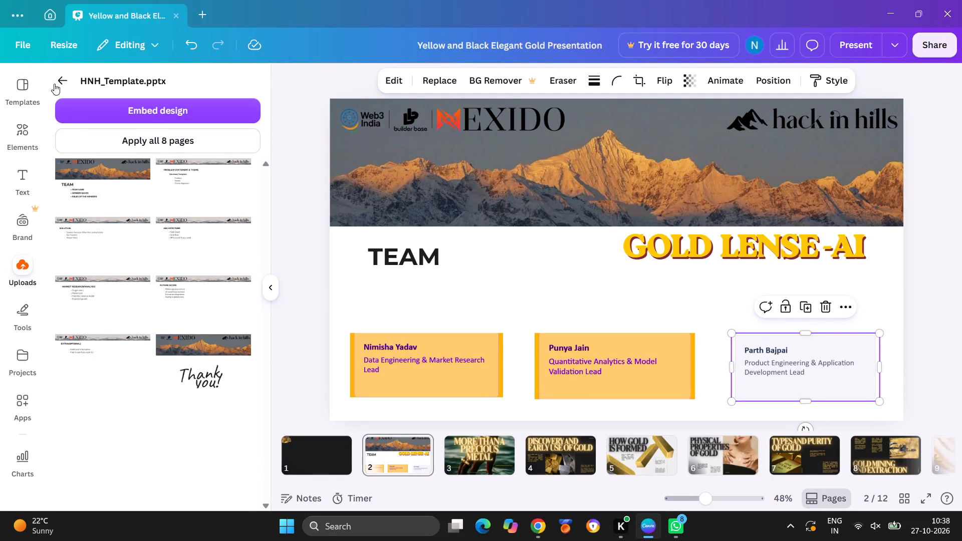
pyautogui.click(55, 84)
pyautogui.scroll(-1, 105, 321)
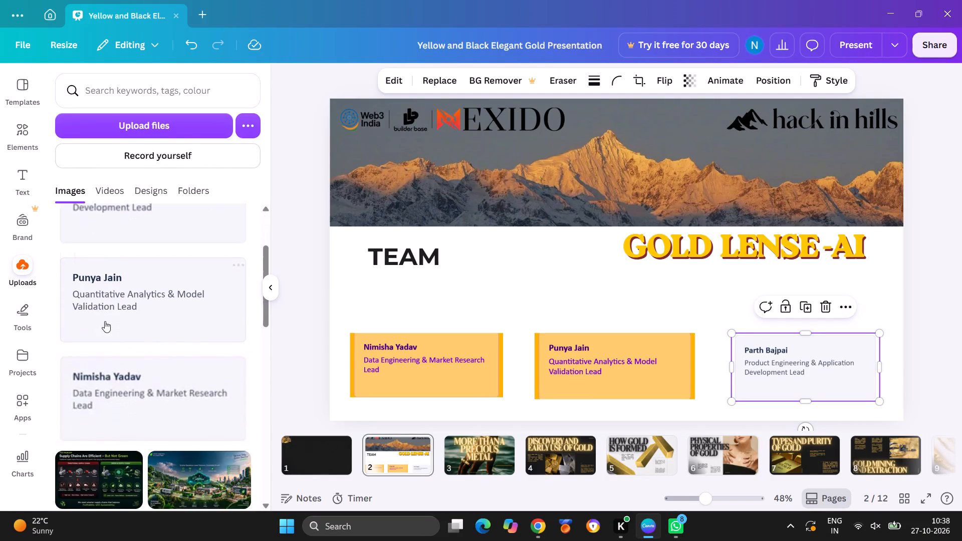
pyautogui.scroll(1, 105, 321)
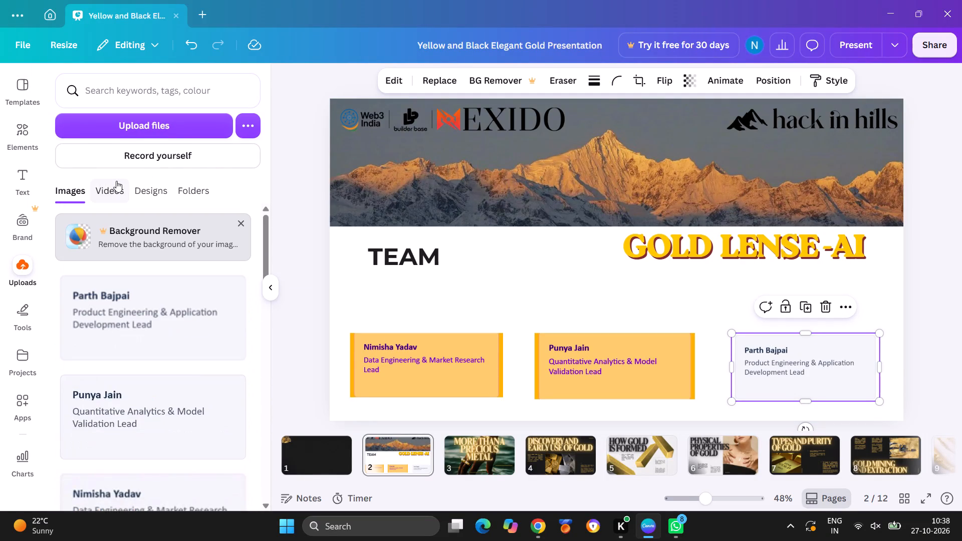
pyautogui.click(395, 78)
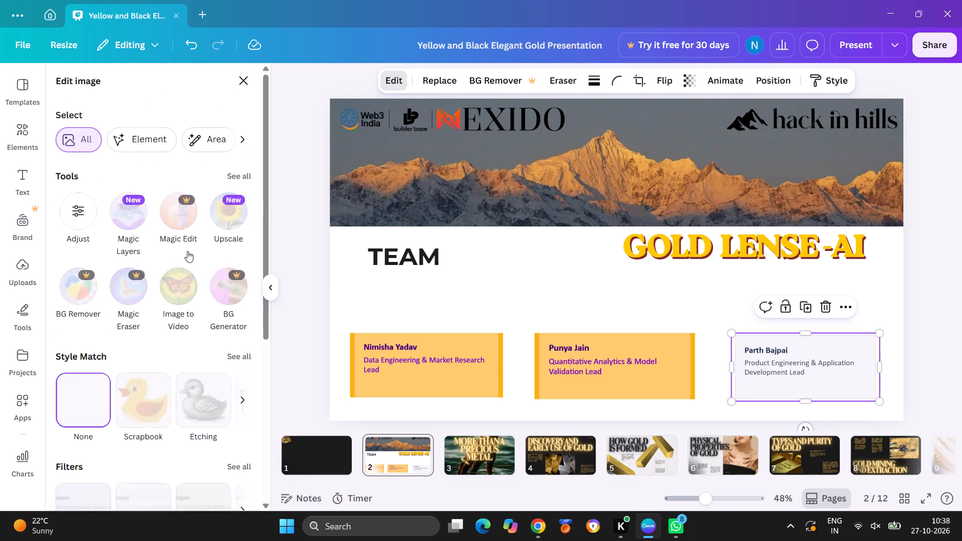
pyautogui.scroll(-3, 167, 411)
pyautogui.scroll(1, 167, 411)
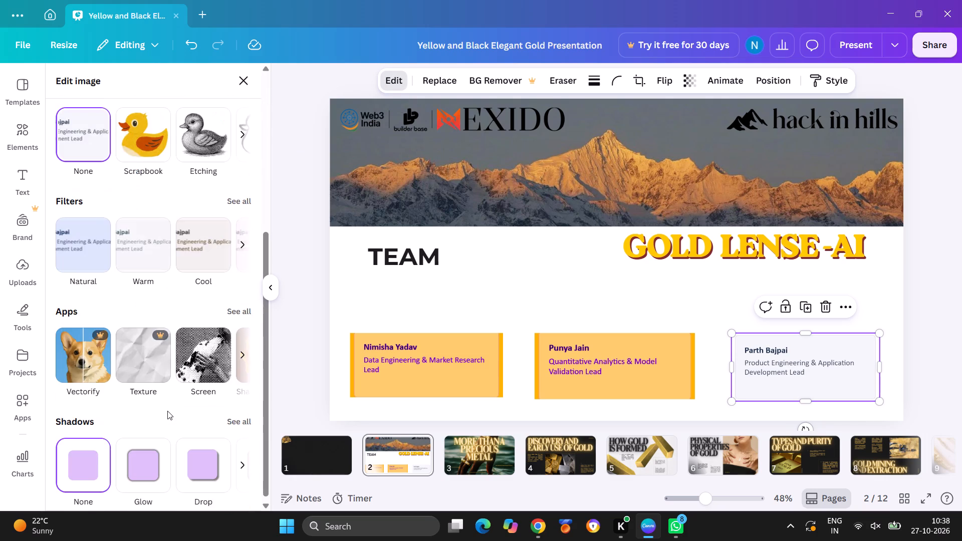
pyautogui.scroll(1, 167, 411)
pyautogui.hscroll(-3, 185, 351)
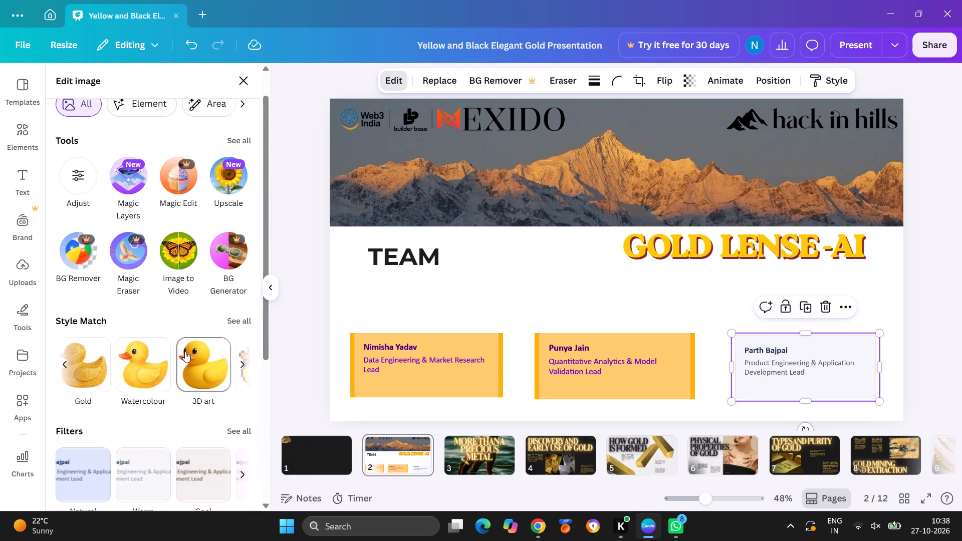
pyautogui.click(86, 378)
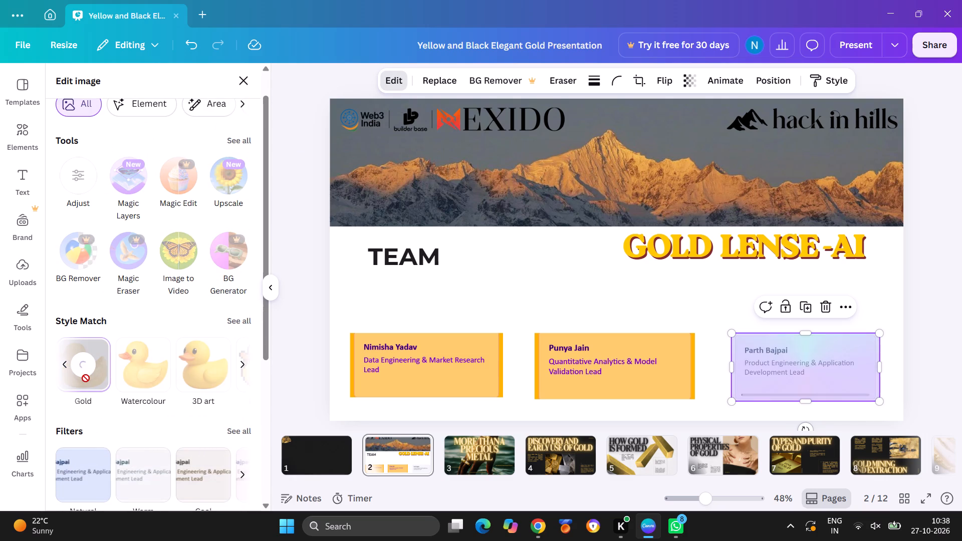
pyautogui.scroll(-2, 146, 430)
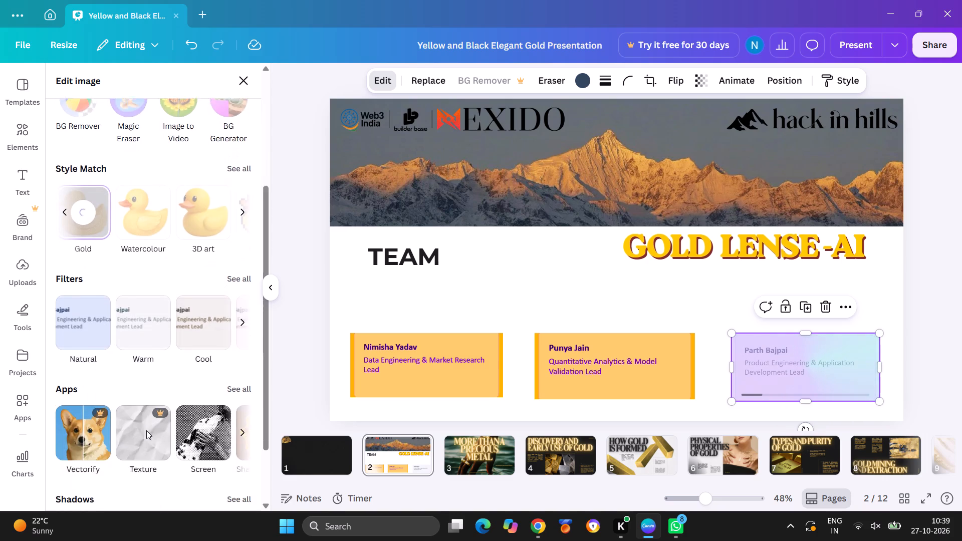
pyautogui.scroll(-4, 146, 430)
pyautogui.scroll(3, 146, 430)
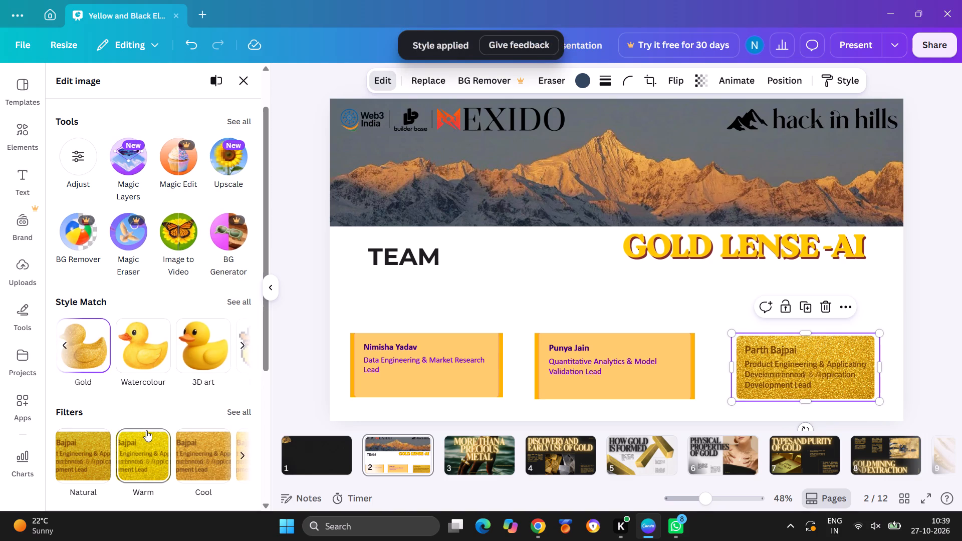
pyautogui.hscroll(3, 146, 430)
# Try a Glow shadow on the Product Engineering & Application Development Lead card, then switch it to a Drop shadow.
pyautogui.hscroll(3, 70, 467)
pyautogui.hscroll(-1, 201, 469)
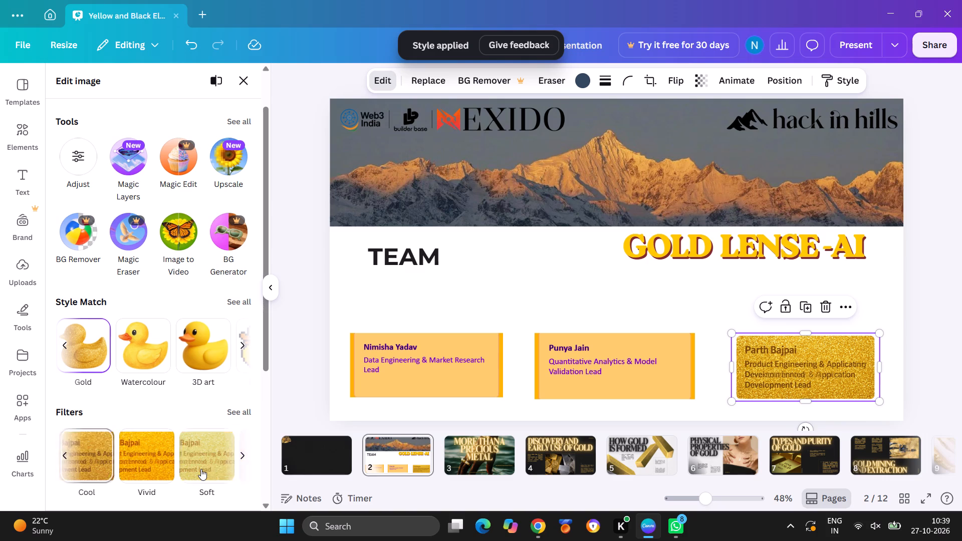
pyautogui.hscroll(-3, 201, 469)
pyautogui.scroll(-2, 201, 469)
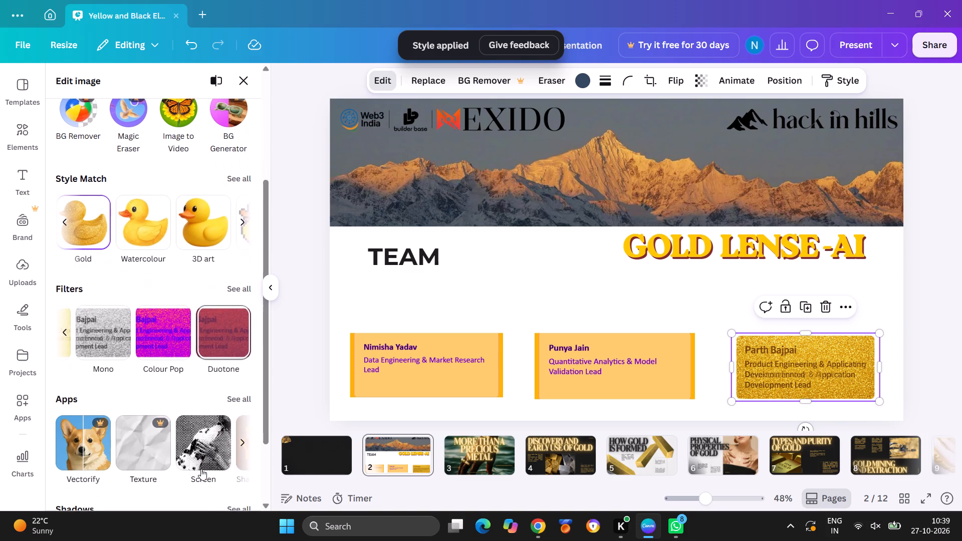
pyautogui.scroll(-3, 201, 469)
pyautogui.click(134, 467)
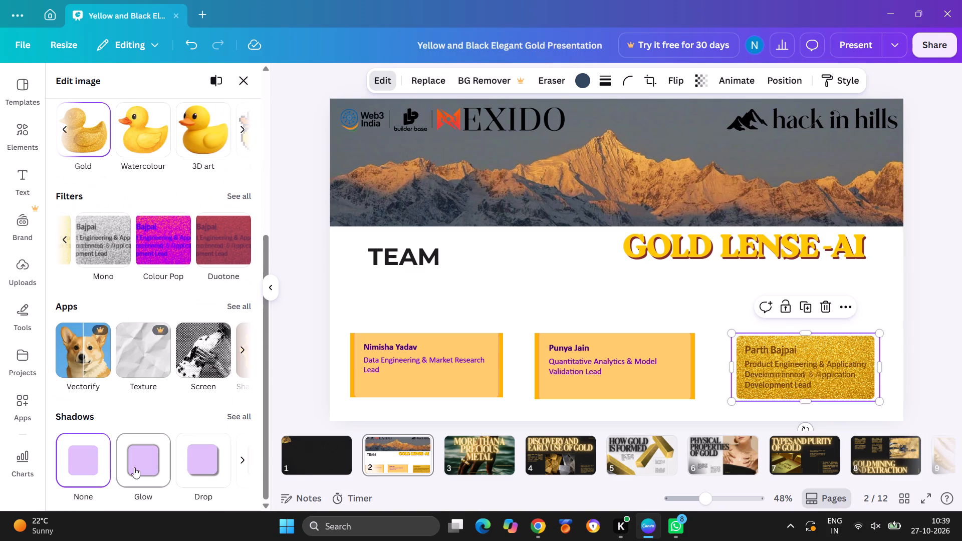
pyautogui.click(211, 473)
# Change the Product Engineering & Application Development Lead card's Style Match style to Watercolour.
pyautogui.scroll(1, 200, 374)
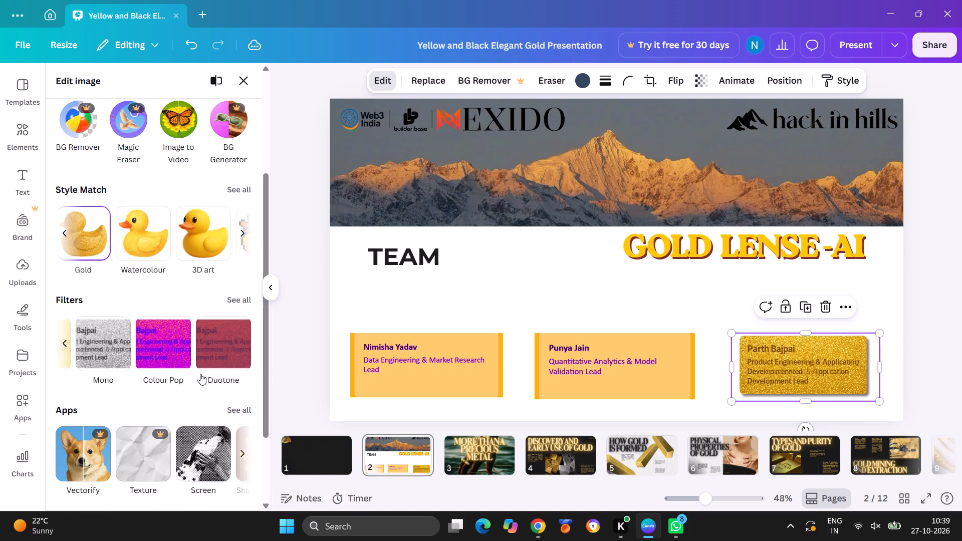
pyautogui.click(152, 248)
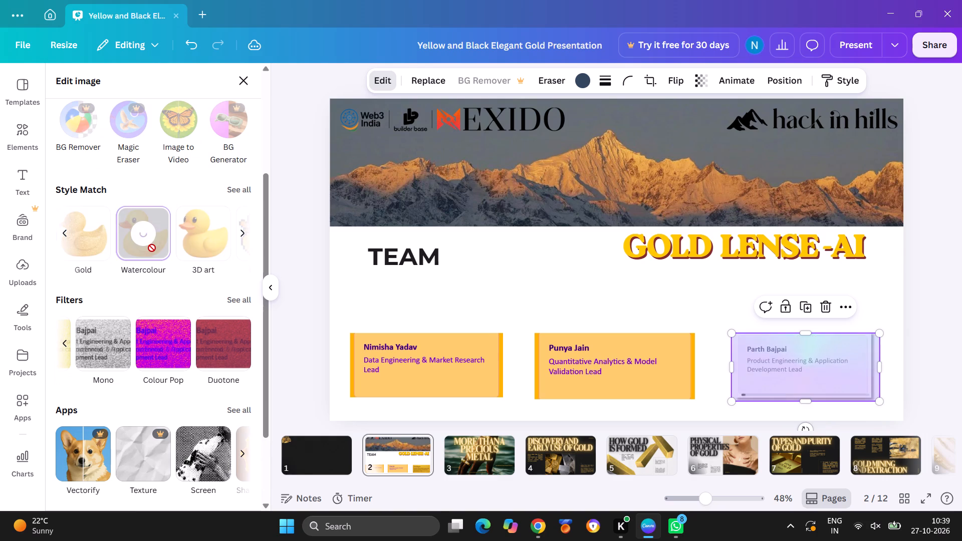
pyautogui.hscroll(7, 152, 248)
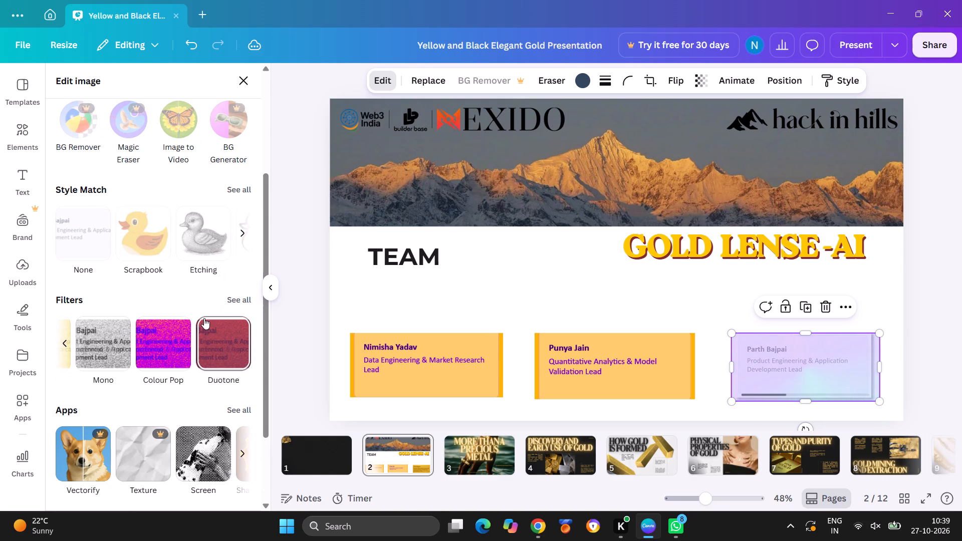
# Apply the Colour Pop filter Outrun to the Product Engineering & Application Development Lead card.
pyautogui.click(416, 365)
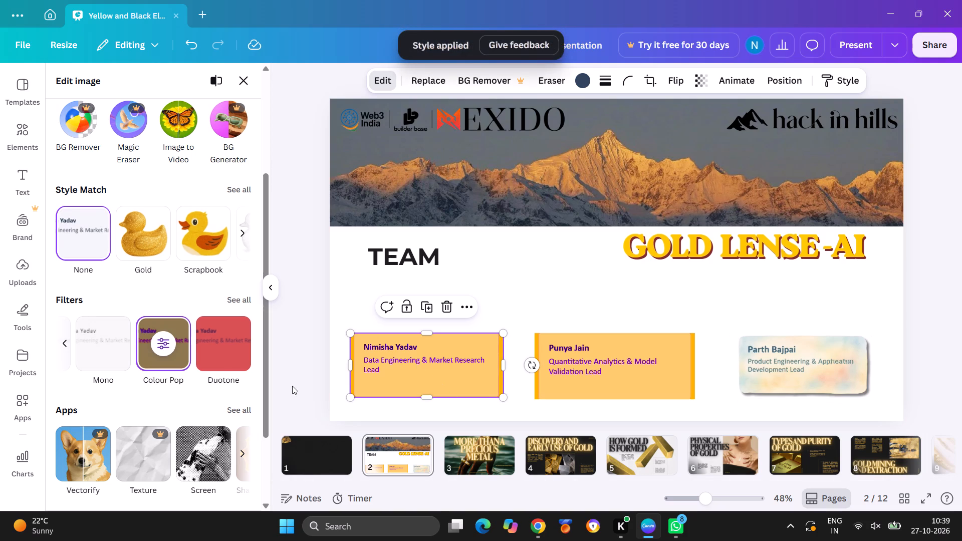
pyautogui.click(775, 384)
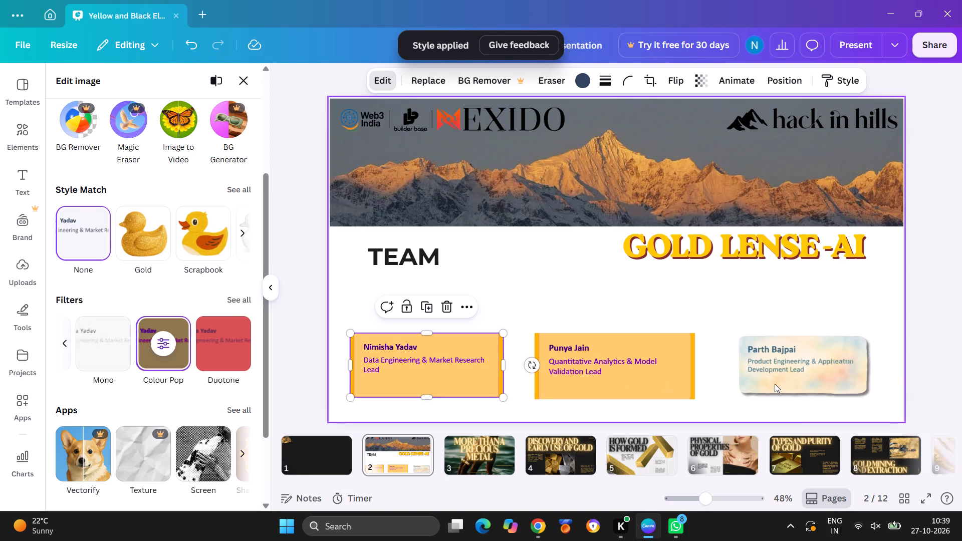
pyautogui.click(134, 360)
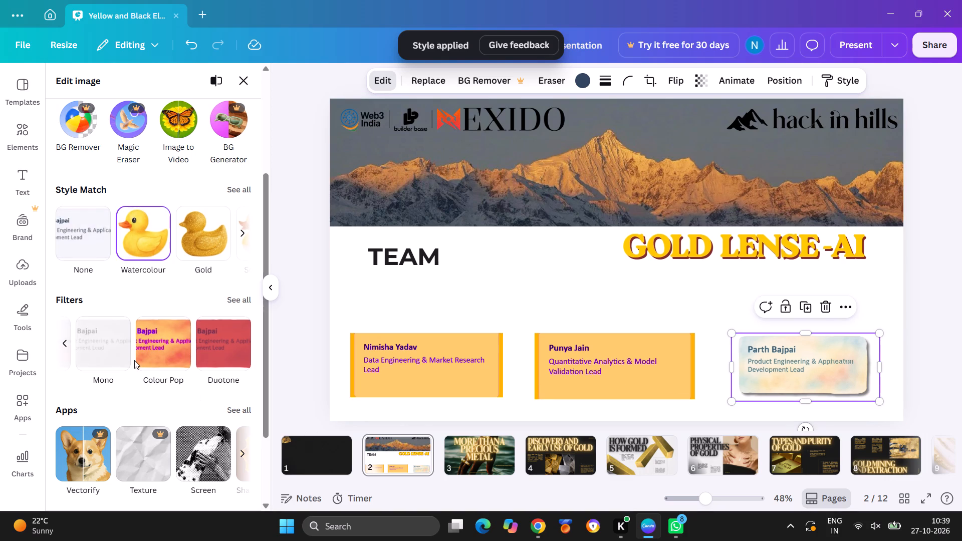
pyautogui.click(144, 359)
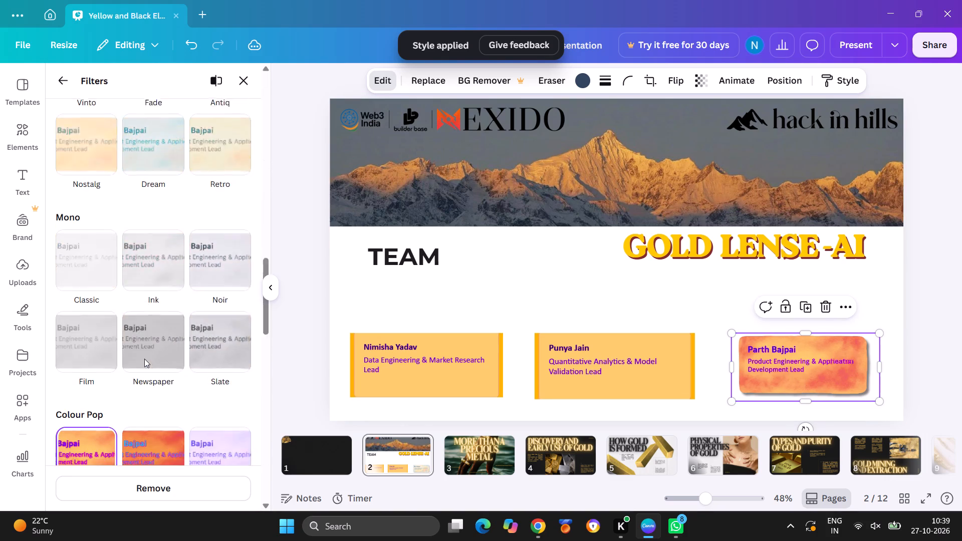
# Look through the full set of image filters for a tone that suits the Product Engineering & Application Development Lead card.
pyautogui.scroll(2, 144, 359)
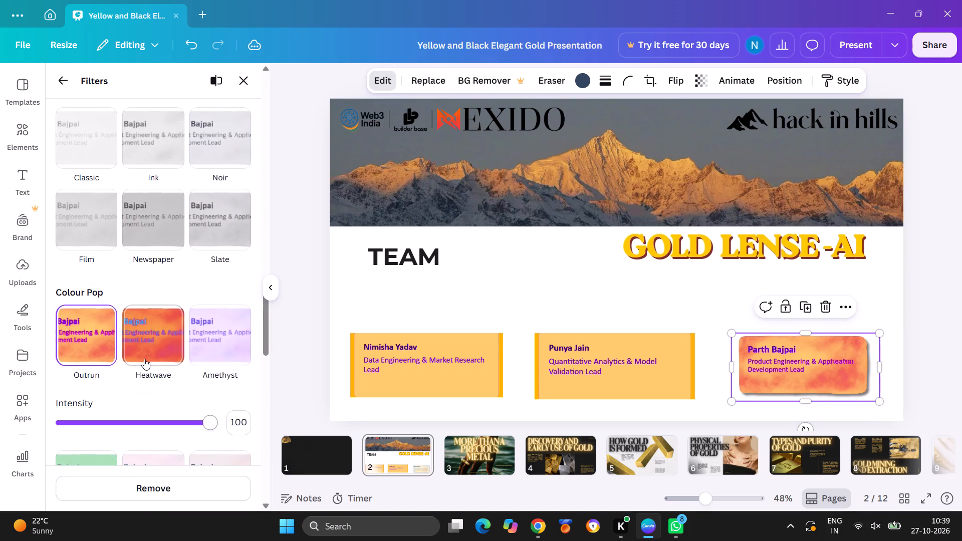
pyautogui.scroll(-3, 211, 380)
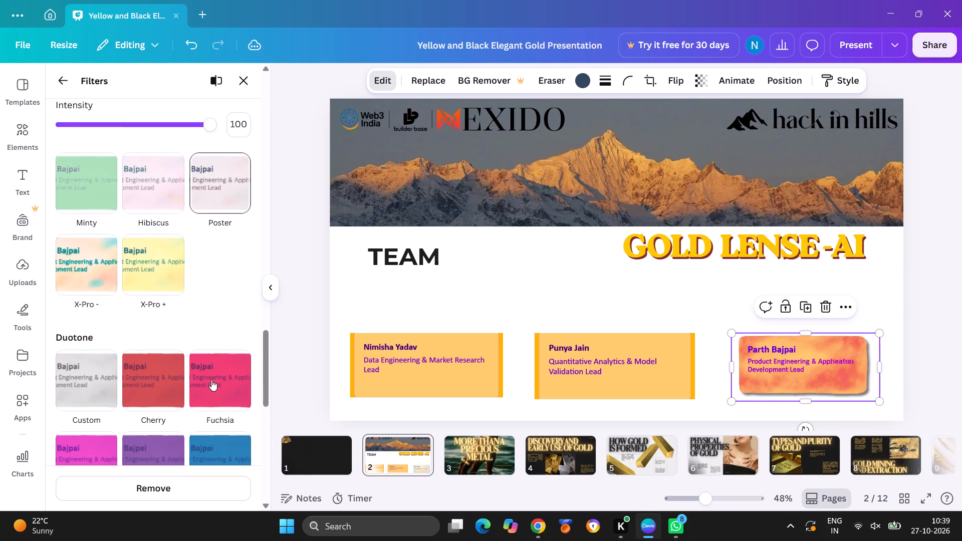
pyautogui.scroll(-6, 211, 380)
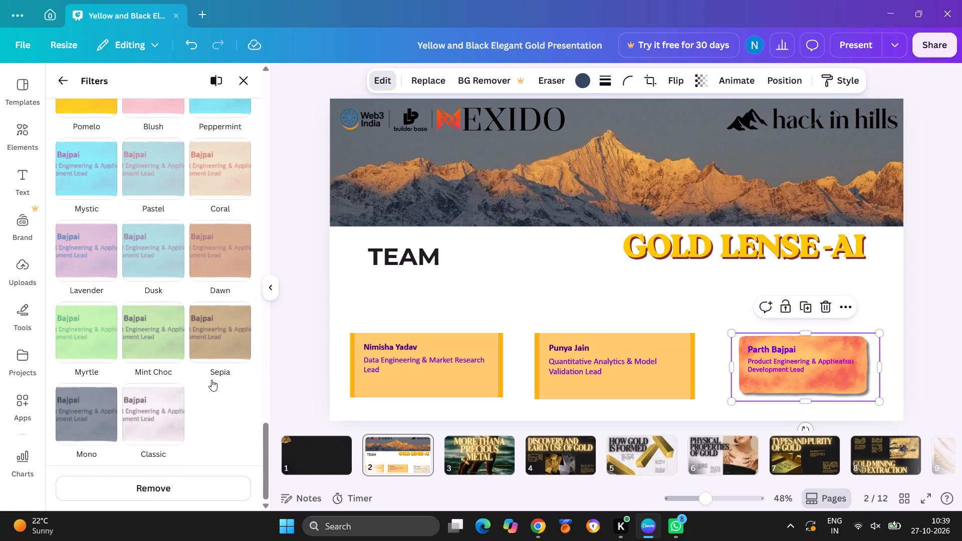
pyautogui.scroll(-4, 211, 380)
pyautogui.scroll(2, 211, 380)
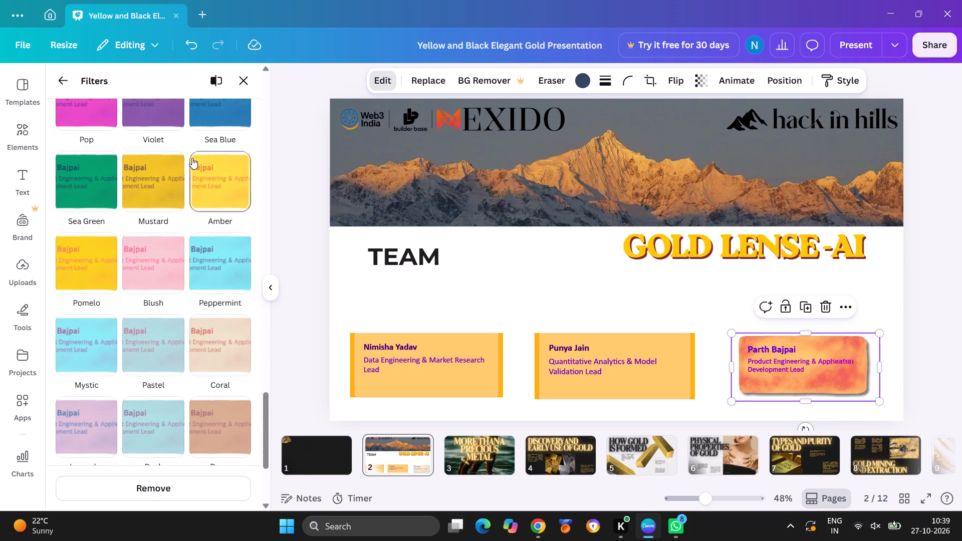
pyautogui.scroll(9, 197, 156)
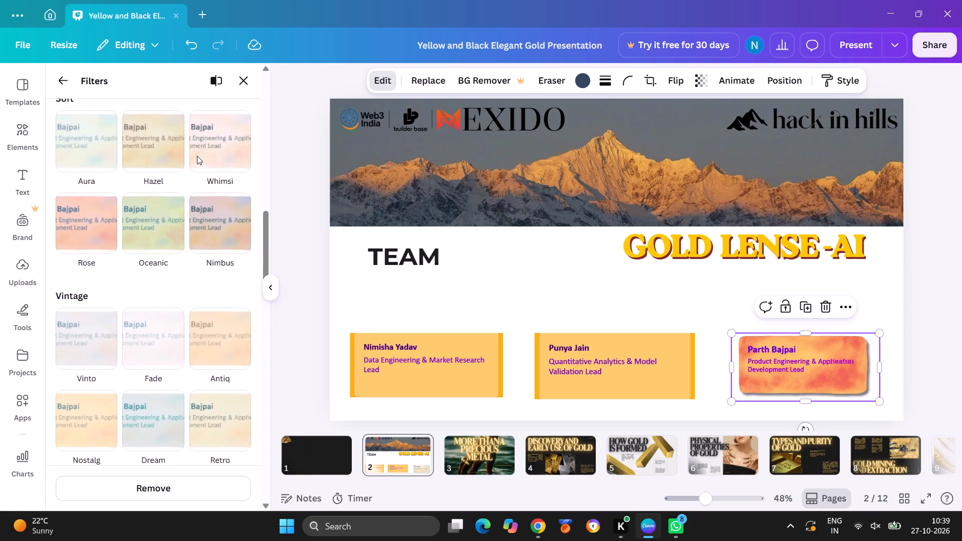
pyautogui.scroll(8, 197, 156)
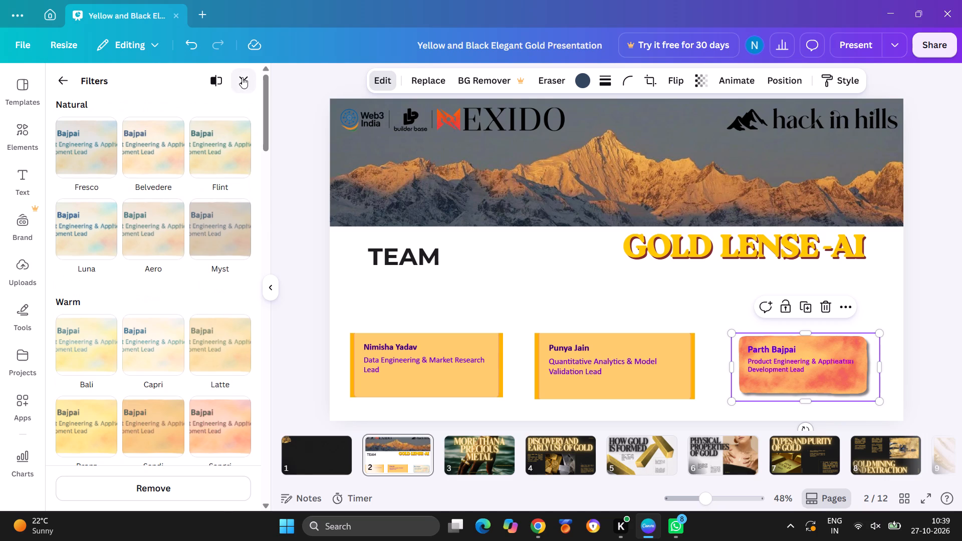
pyautogui.click(242, 77)
pyautogui.scroll(2, 197, 256)
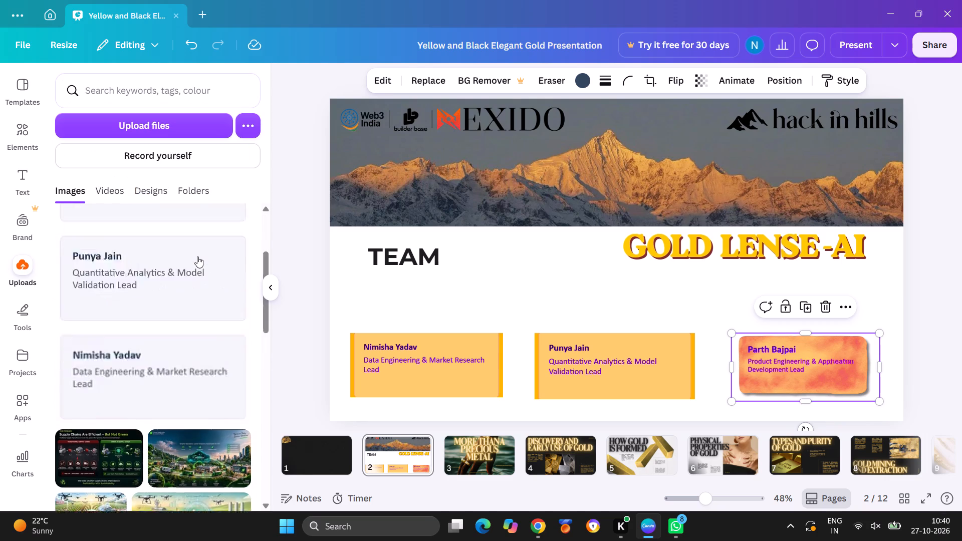
pyautogui.scroll(1, 197, 256)
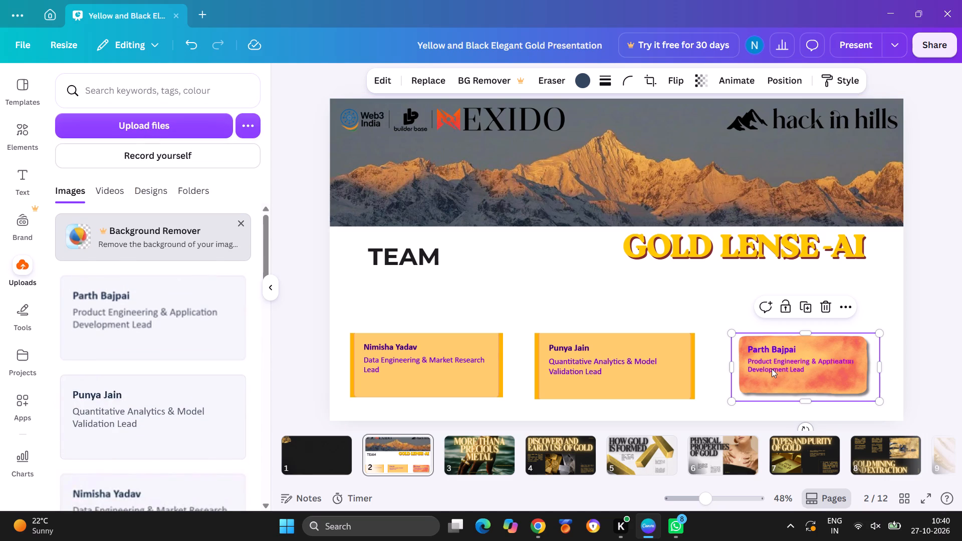
# Apply the Duotone filter Amber to the Product Engineering & Application Development Lead card.
pyautogui.click(774, 368)
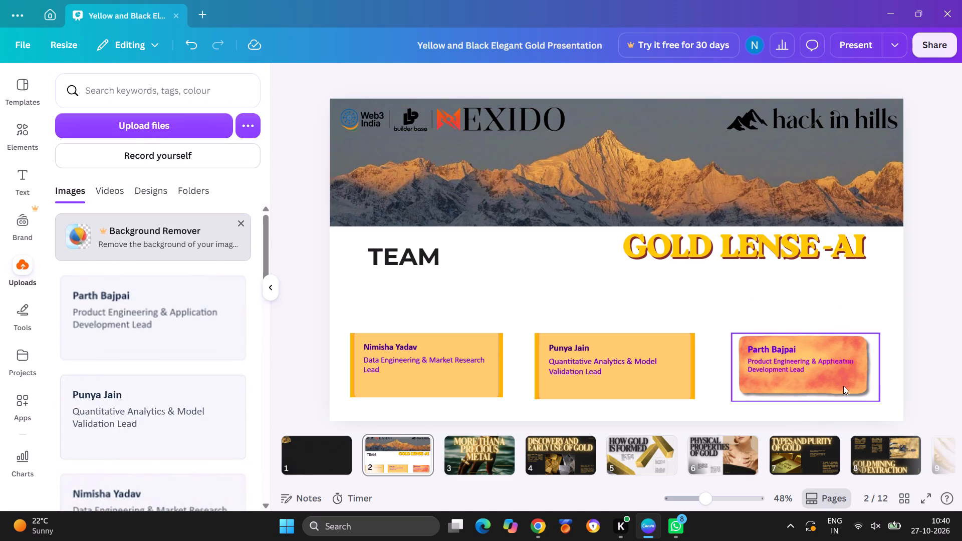
pyautogui.click(843, 386)
pyautogui.click(376, 80)
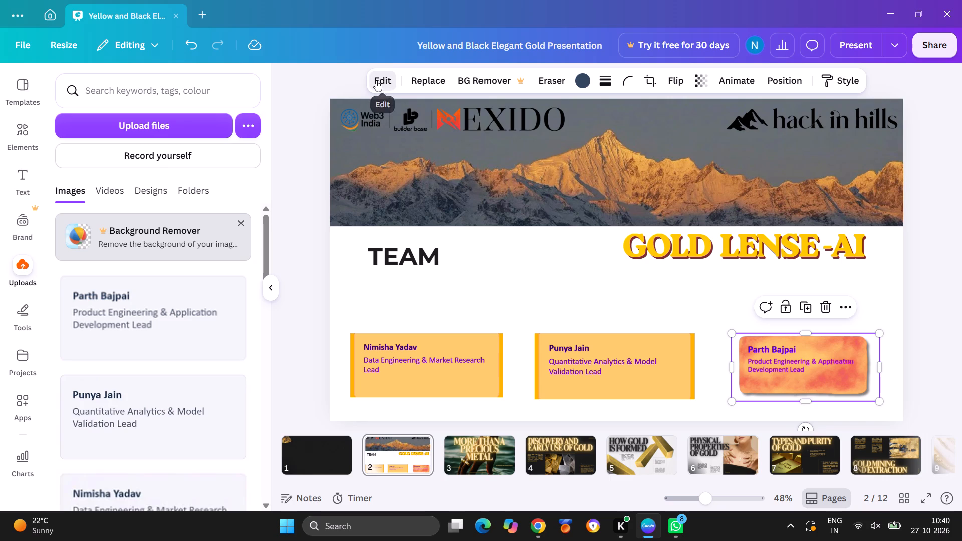
pyautogui.scroll(-1, 170, 287)
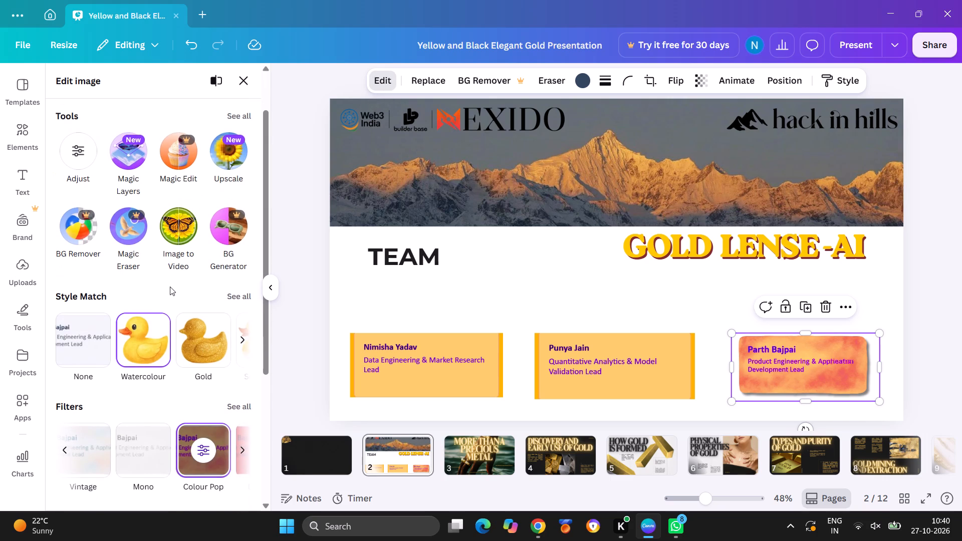
pyautogui.scroll(-1, 170, 287)
pyautogui.hscroll(-2, 202, 400)
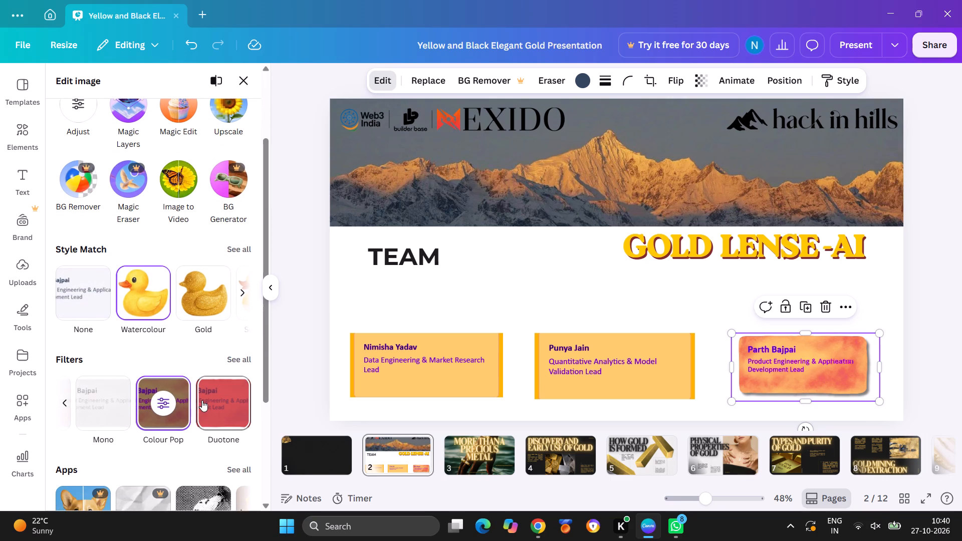
pyautogui.hscroll(6, 202, 400)
pyautogui.click(233, 355)
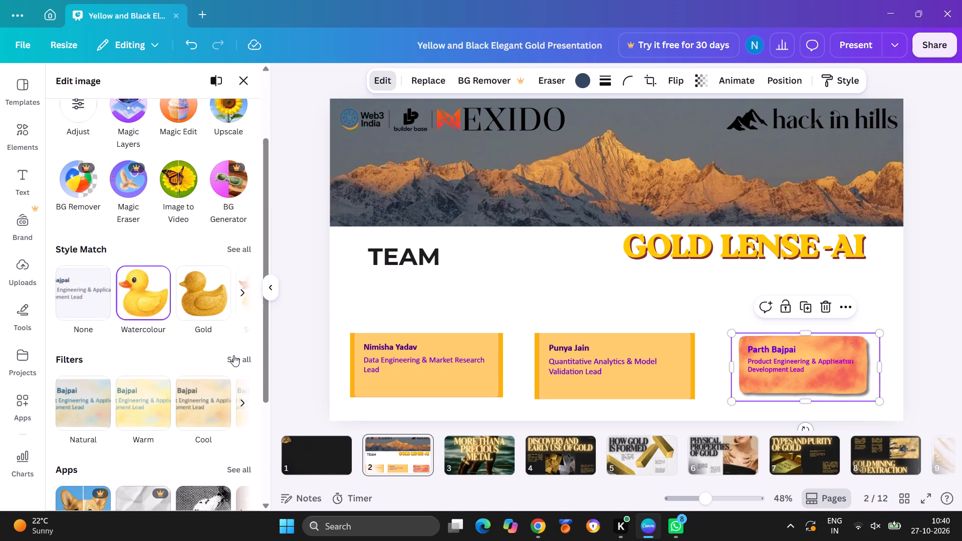
pyautogui.scroll(-4, 233, 355)
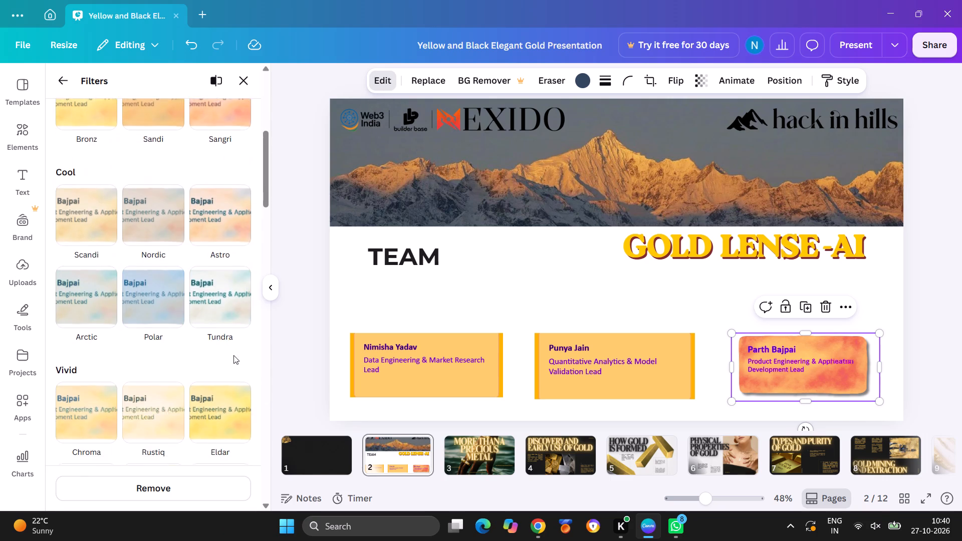
pyautogui.scroll(-10, 233, 355)
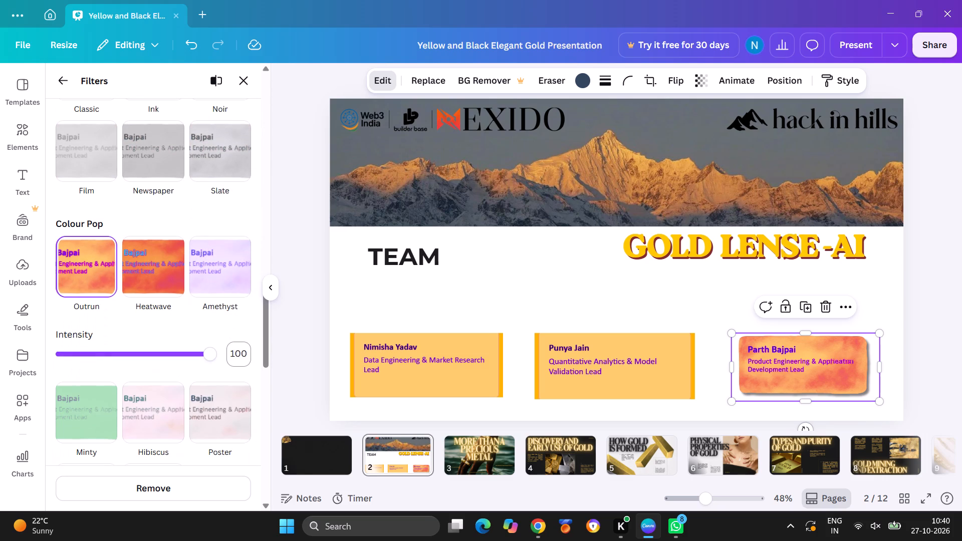
pyautogui.scroll(-1, 233, 355)
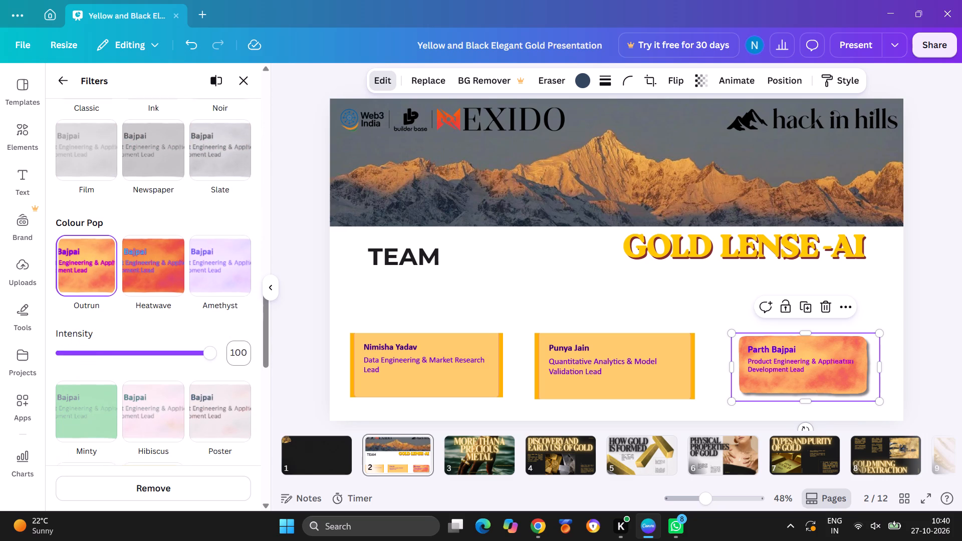
pyautogui.scroll(-5, 233, 355)
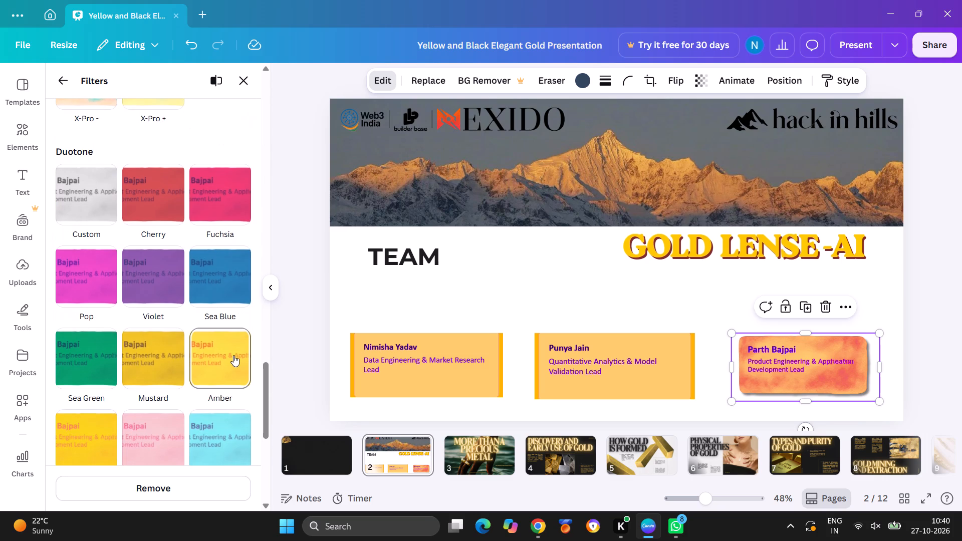
pyautogui.scroll(-3, 233, 355)
pyautogui.scroll(2, 233, 355)
pyautogui.click(207, 197)
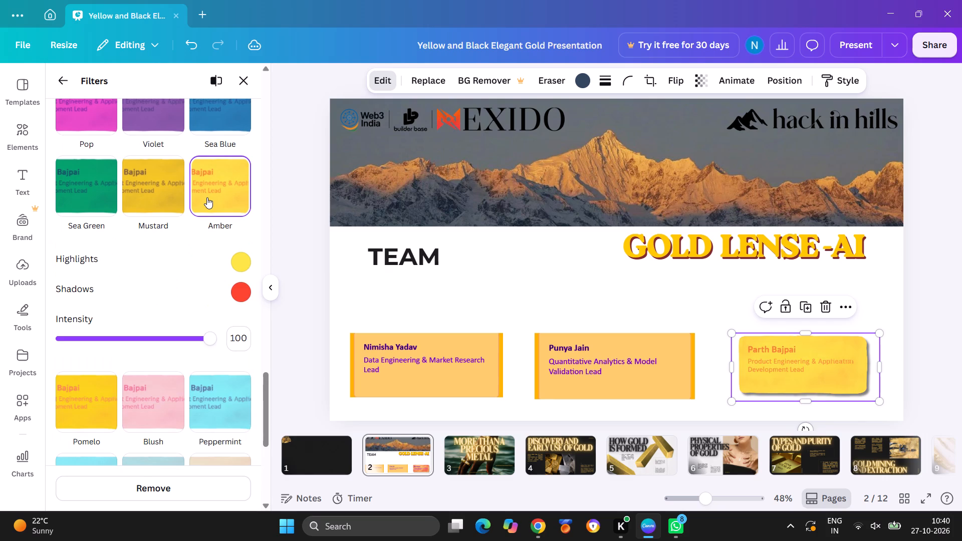
pyautogui.click(207, 197)
pyautogui.scroll(12, 207, 197)
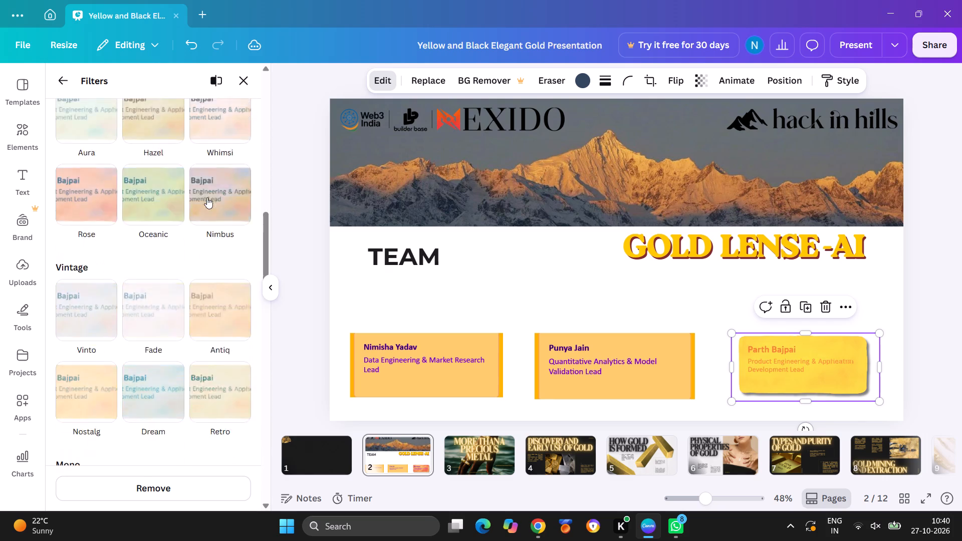
pyautogui.scroll(8, 207, 197)
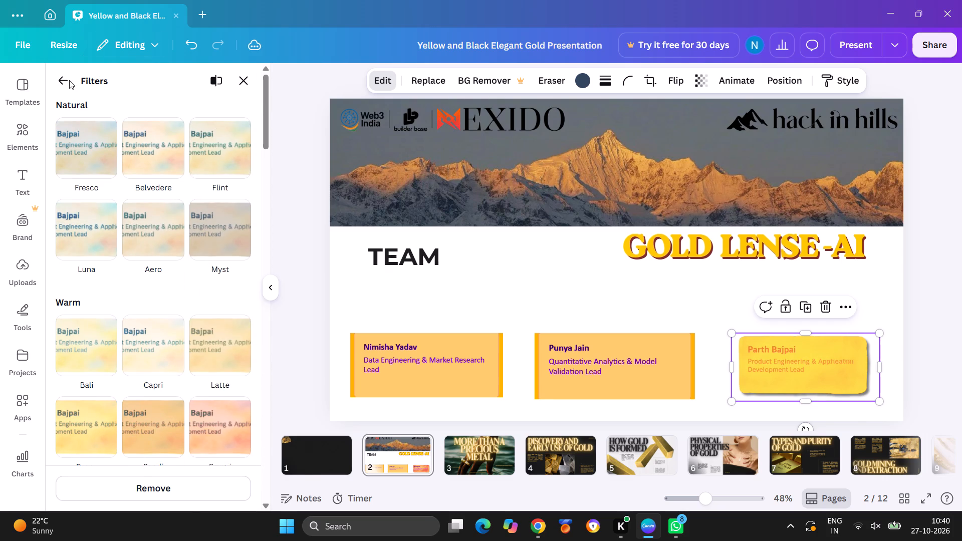
pyautogui.click(69, 80)
# Try a Glow shadow on the Product Engineering & Application Development Lead card, then set its shadow to None.
pyautogui.scroll(-2, 158, 350)
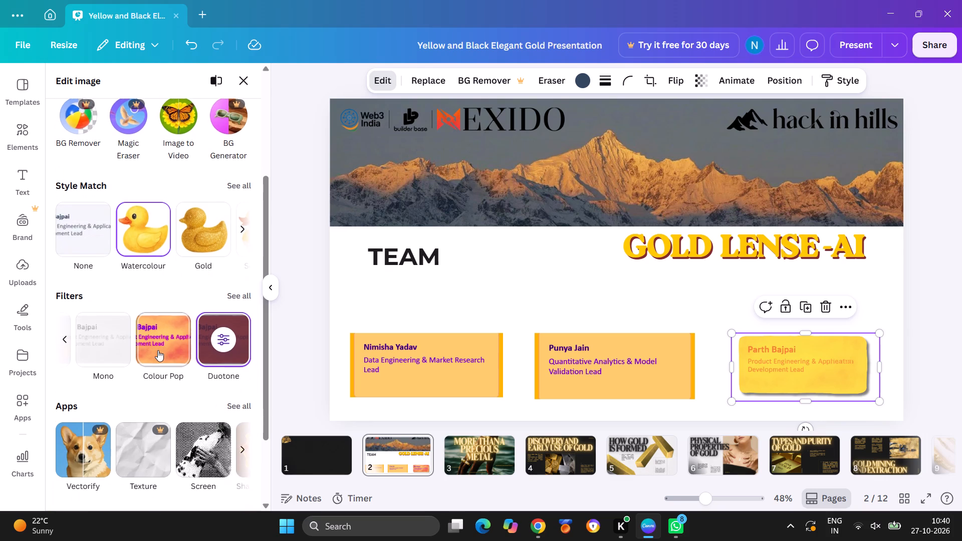
pyautogui.scroll(-3, 158, 350)
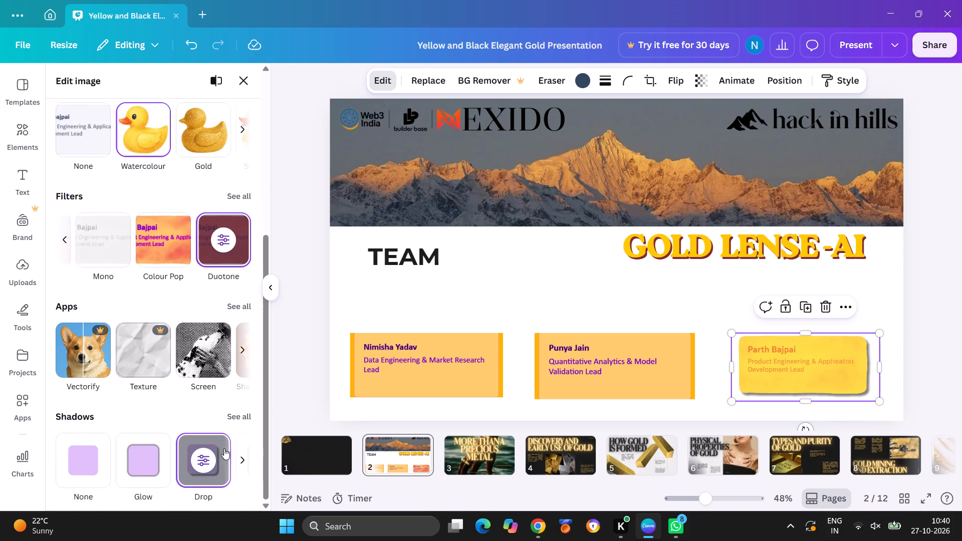
pyautogui.click(240, 422)
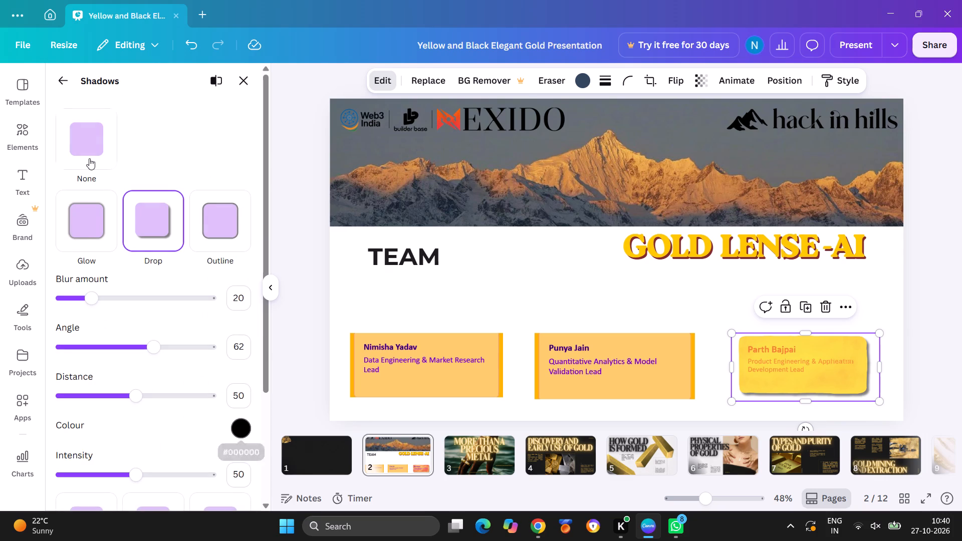
pyautogui.click(86, 223)
pyautogui.click(80, 169)
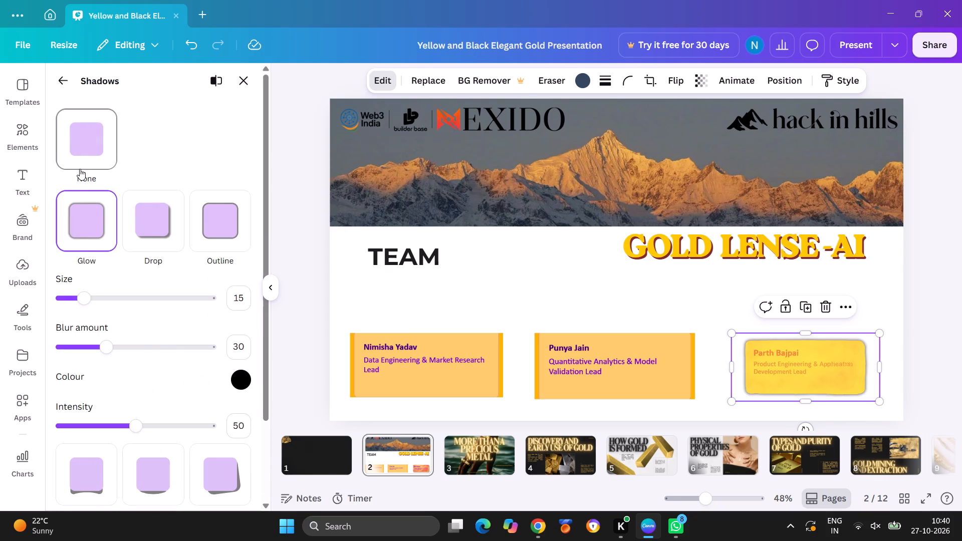
pyautogui.click(60, 80)
pyautogui.scroll(-1, 143, 300)
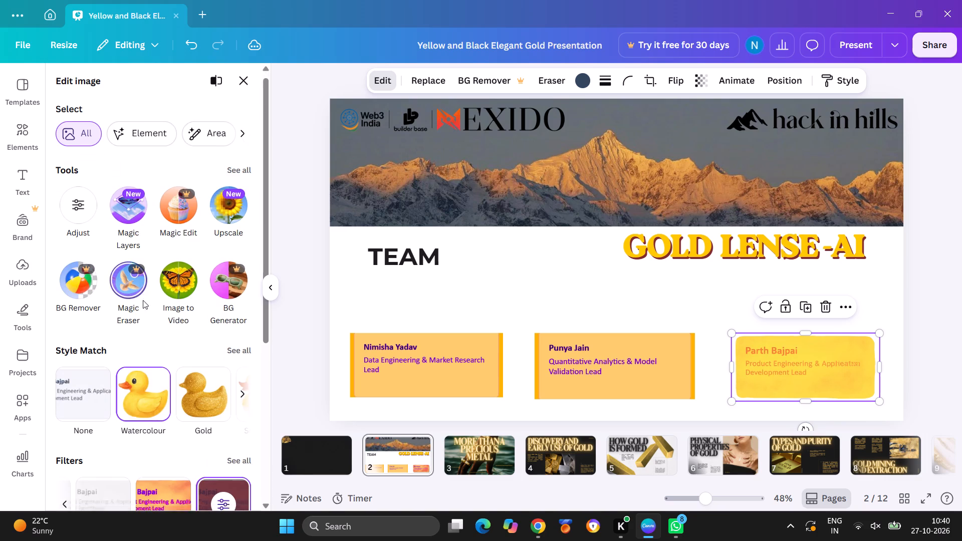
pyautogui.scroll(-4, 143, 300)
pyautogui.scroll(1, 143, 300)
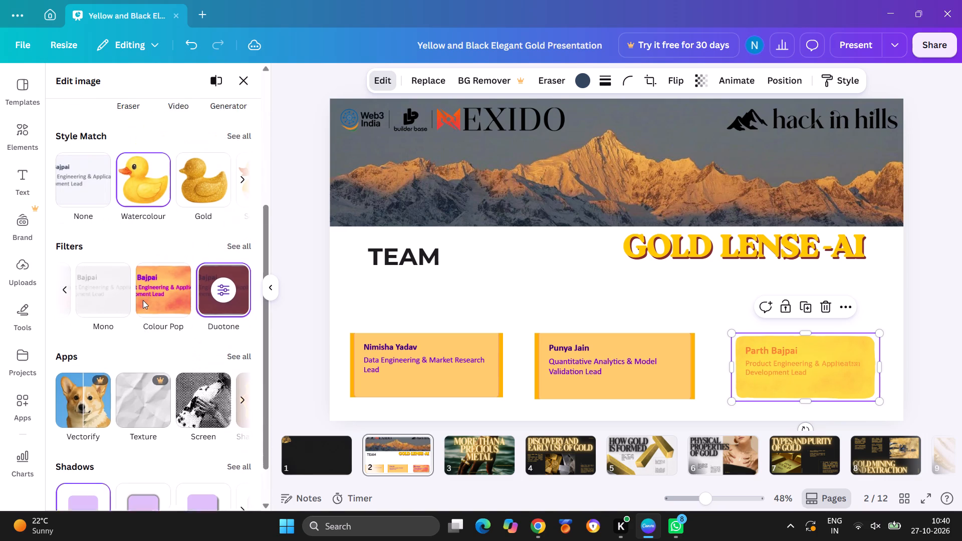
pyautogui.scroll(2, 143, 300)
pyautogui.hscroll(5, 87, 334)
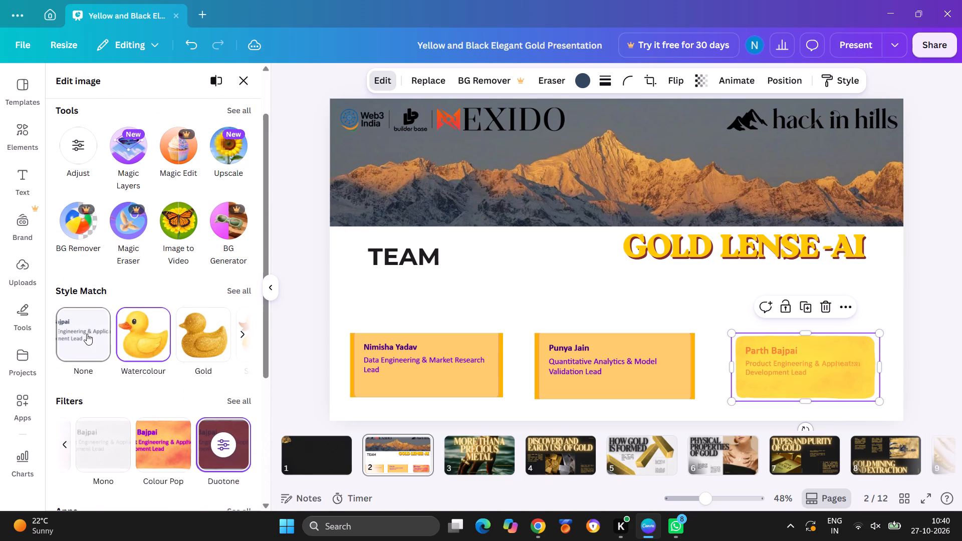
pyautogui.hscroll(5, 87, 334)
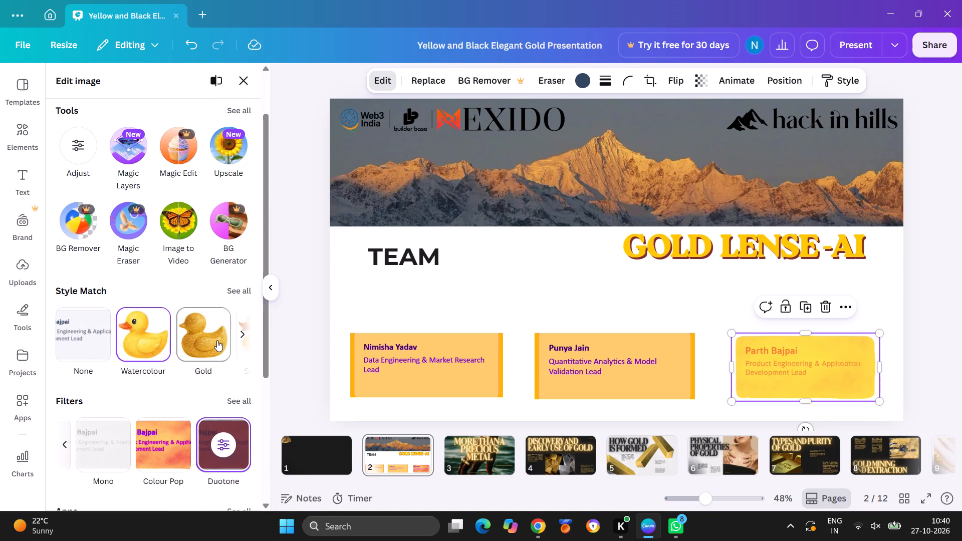
# Match the Product Engineering & Application Development Lead card to the Data Engineering card: Style Match None and Colour Pop filter Outrun.
pyautogui.click(399, 362)
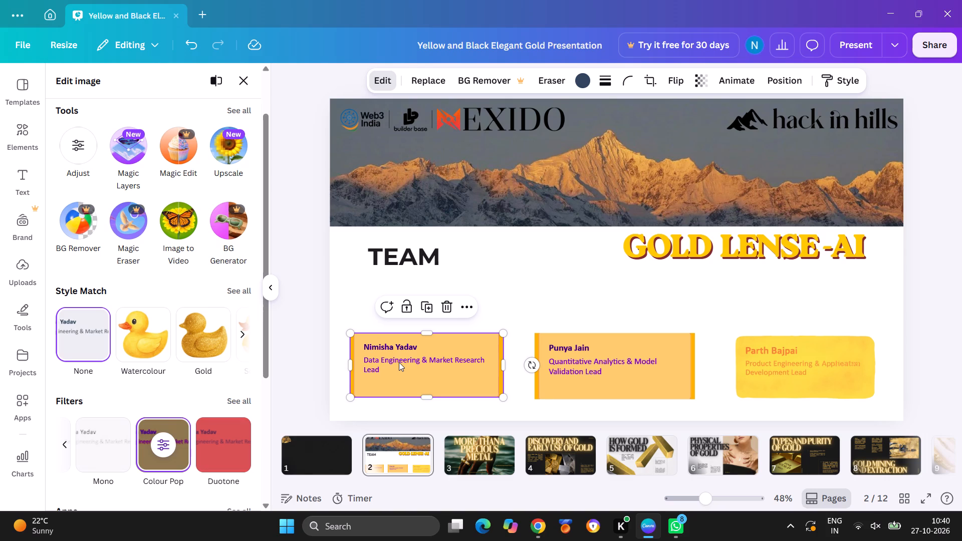
pyautogui.click(182, 454)
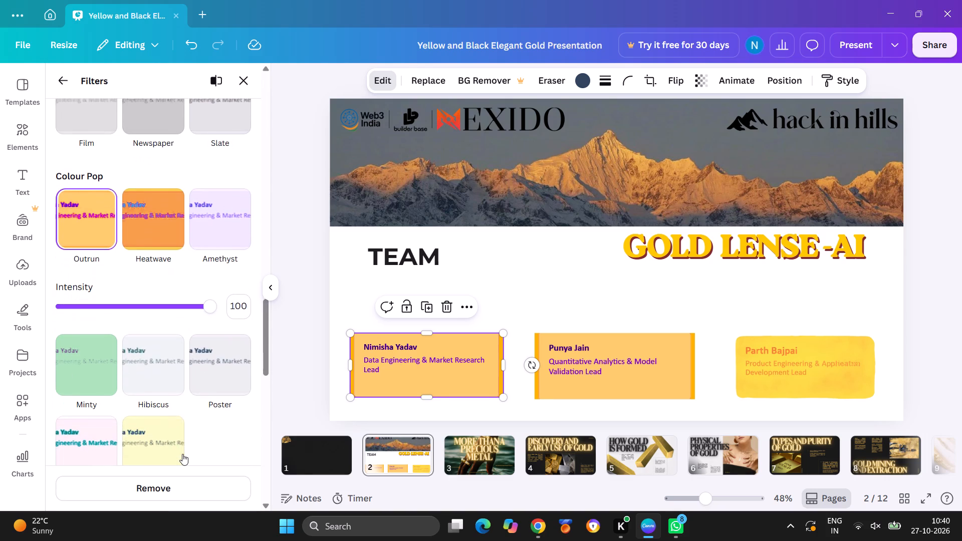
pyautogui.scroll(12, 184, 250)
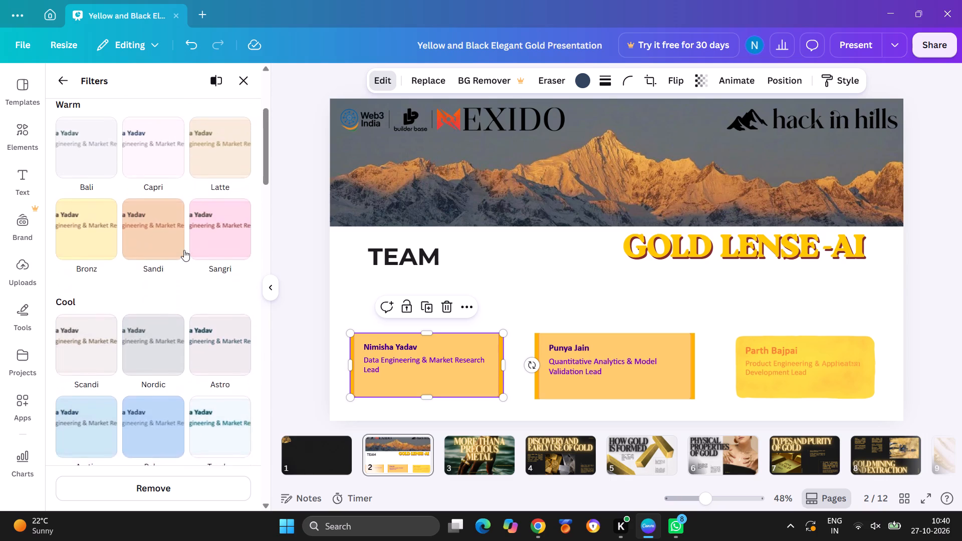
pyautogui.scroll(7, 184, 250)
pyautogui.click(867, 381)
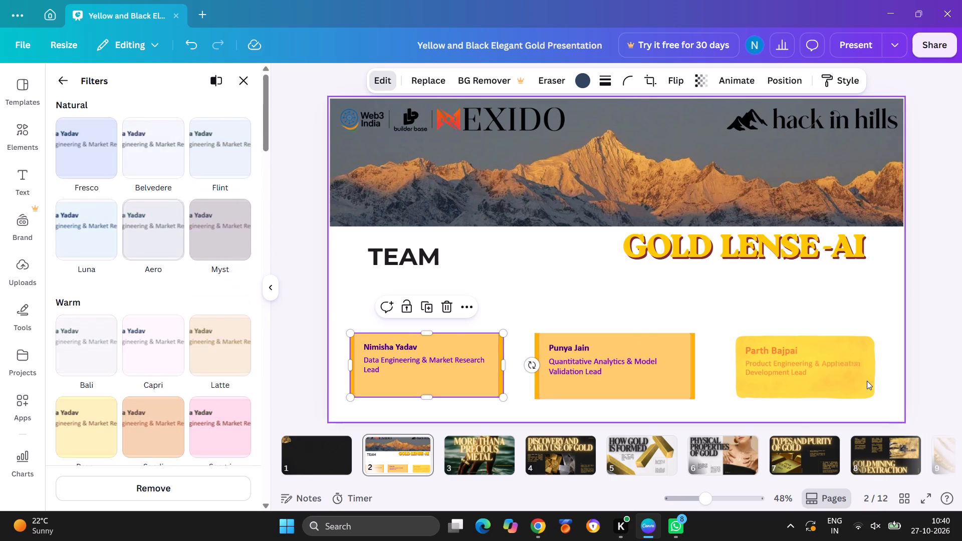
pyautogui.scroll(8, 162, 201)
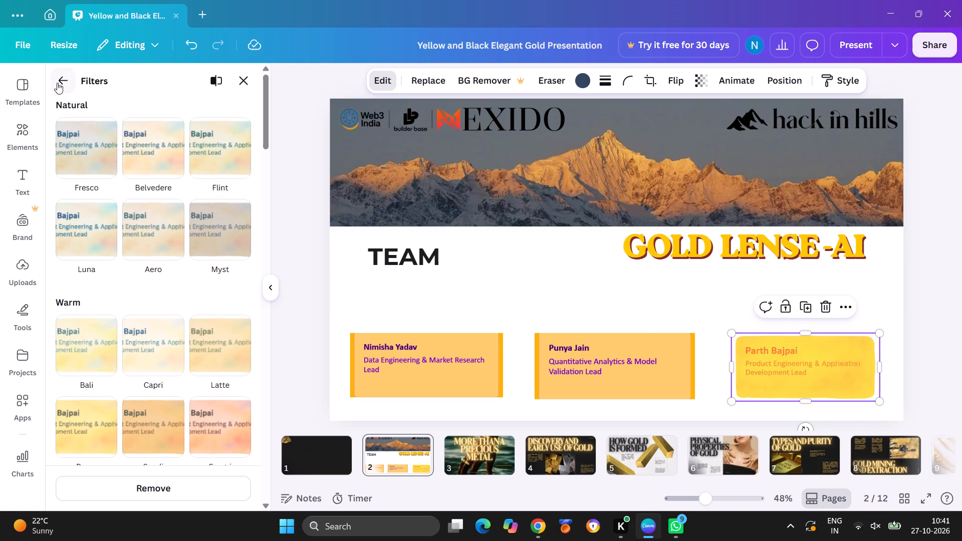
pyautogui.click(57, 83)
pyautogui.click(85, 333)
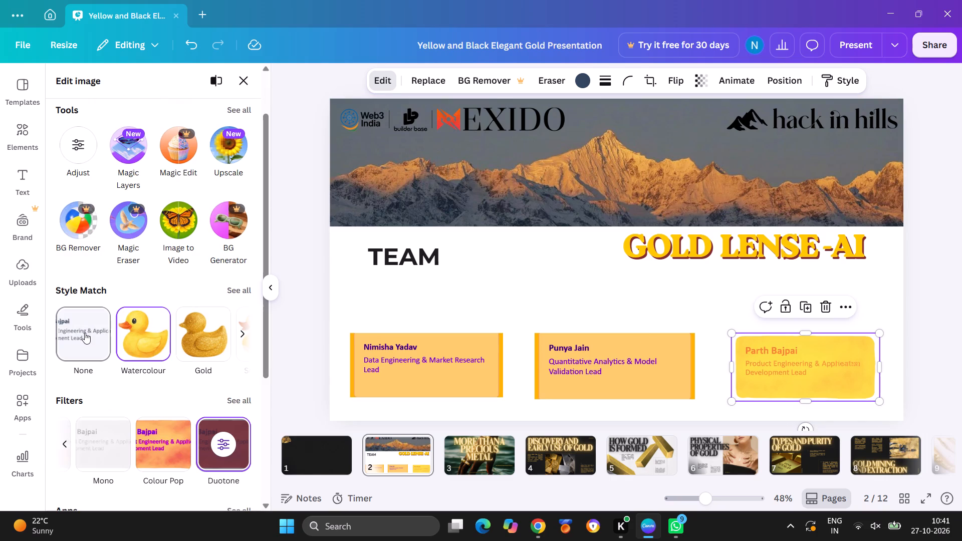
pyautogui.click(138, 429)
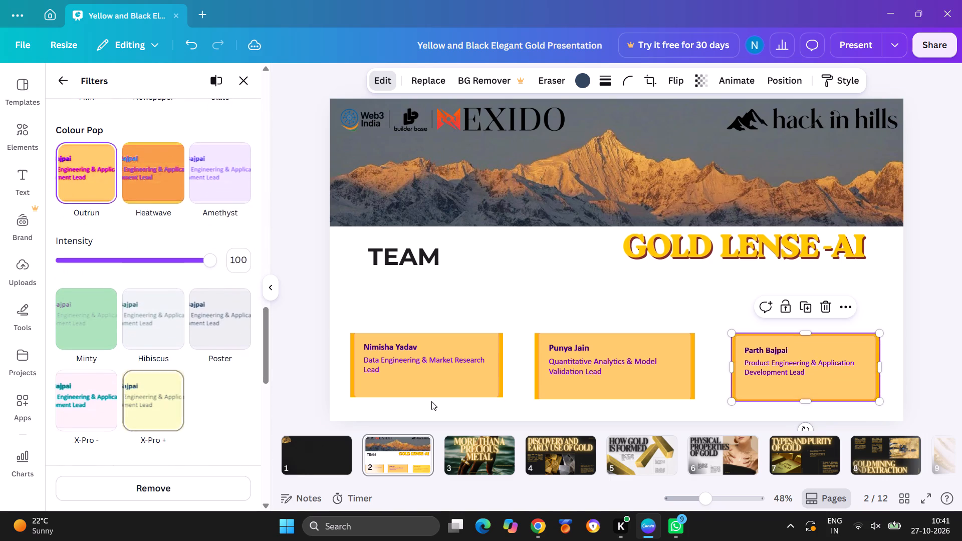
pyautogui.click(516, 319)
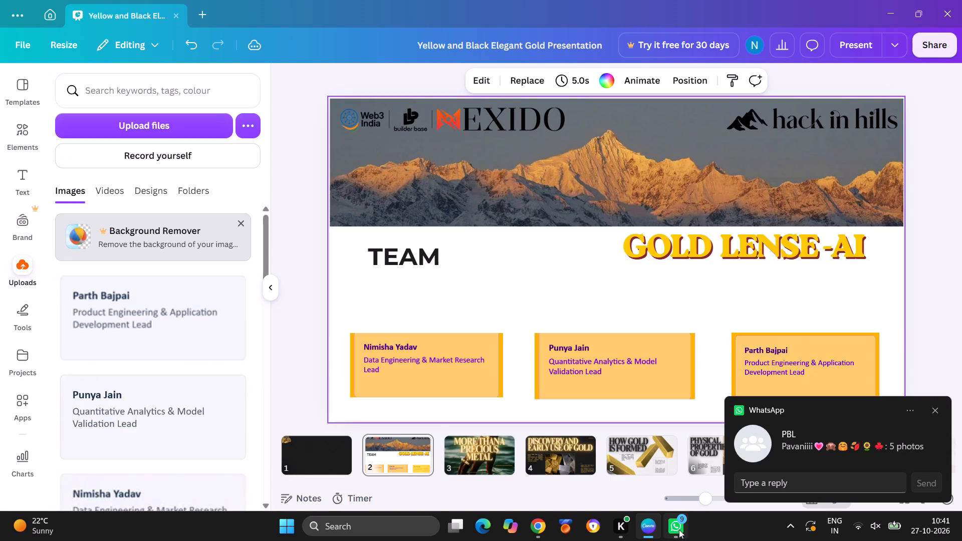
# Copy the "Team name: HillHackers" banner from the ChatGPT slide in Chrome and paste it onto the TEAM slide in Canva.
pyautogui.click(537, 536)
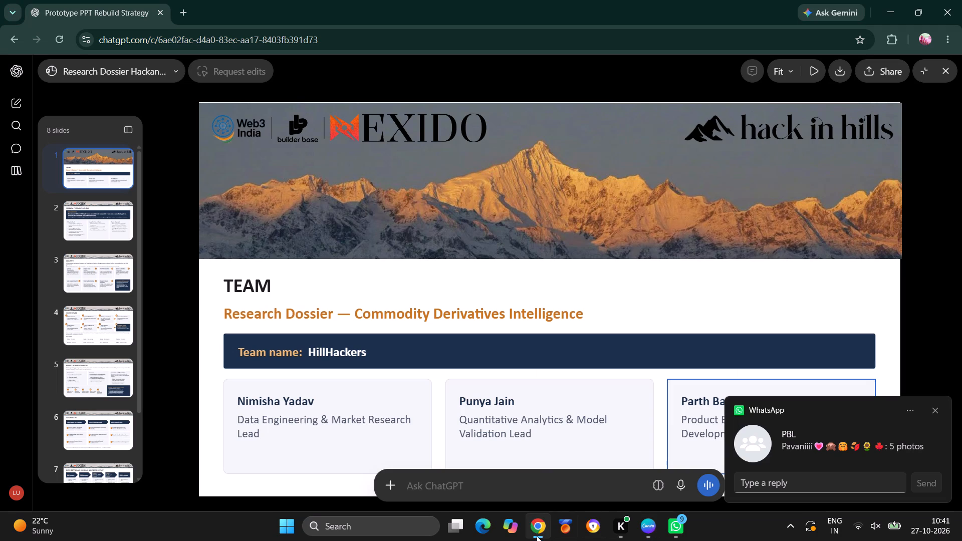
pyautogui.click(355, 366)
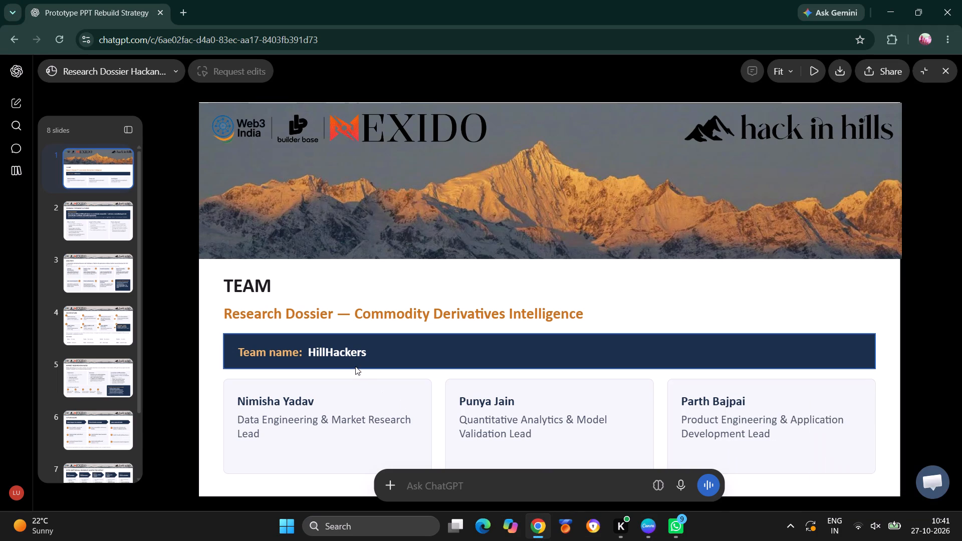
pyautogui.hotkey('ctrl', 'c')
pyautogui.click(636, 533)
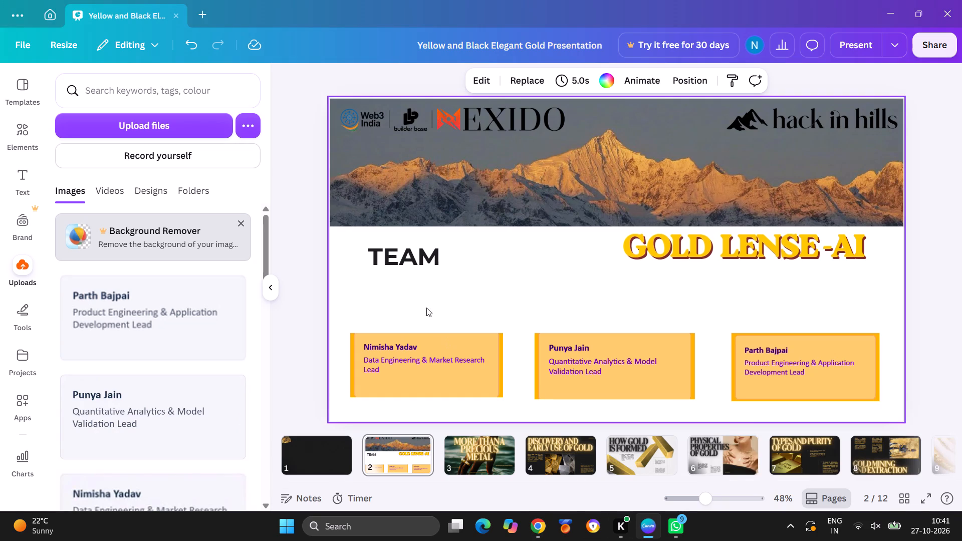
pyautogui.click(407, 282)
pyautogui.hotkey('ctrl', 'v')
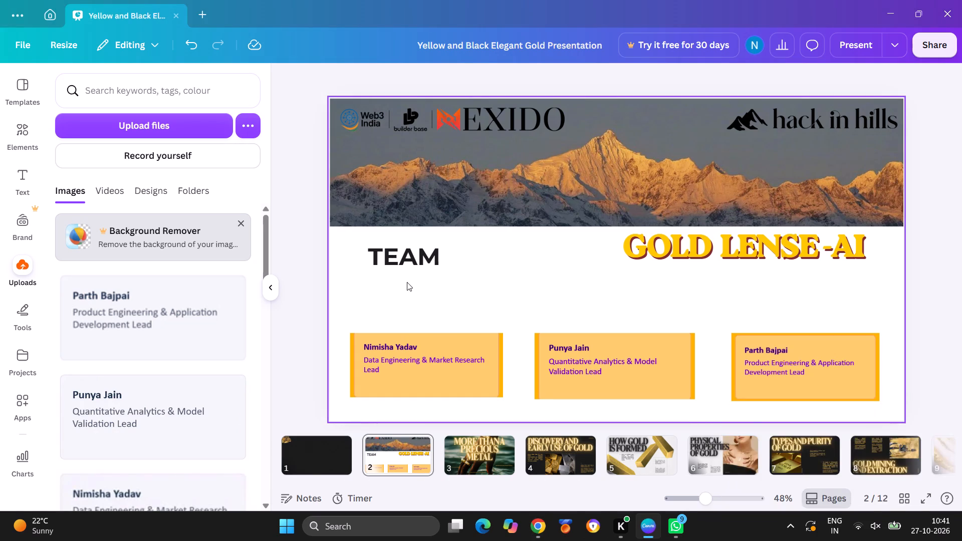
# Move the HillHackers team name banner between the TEAM heading and the member cards, near the slide's left edge.
pyautogui.doubleClick(470, 262)
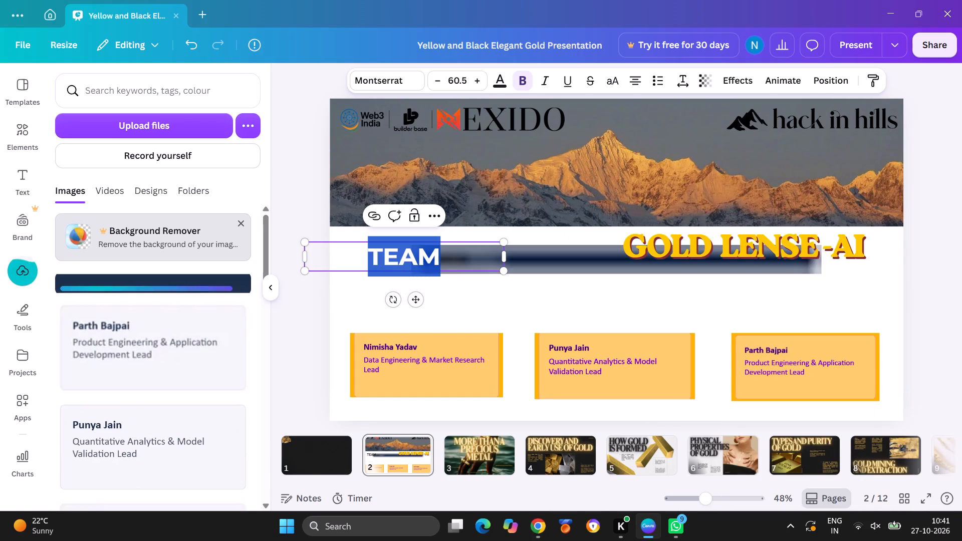
pyautogui.click(536, 265)
pyautogui.moveTo(536, 265); pyautogui.dragTo(515, 304)
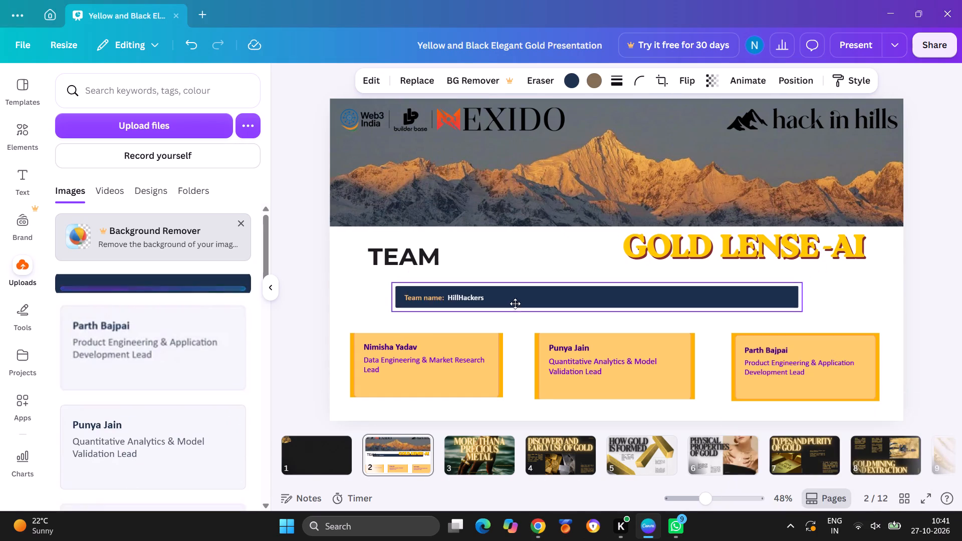
pyautogui.moveTo(515, 304); pyautogui.dragTo(466, 303)
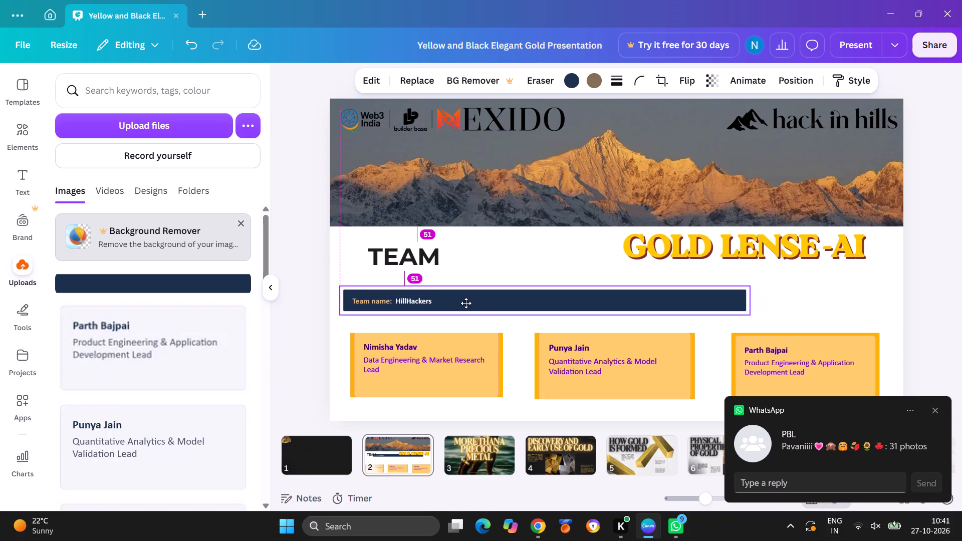
pyautogui.moveTo(466, 303); pyautogui.dragTo(466, 303)
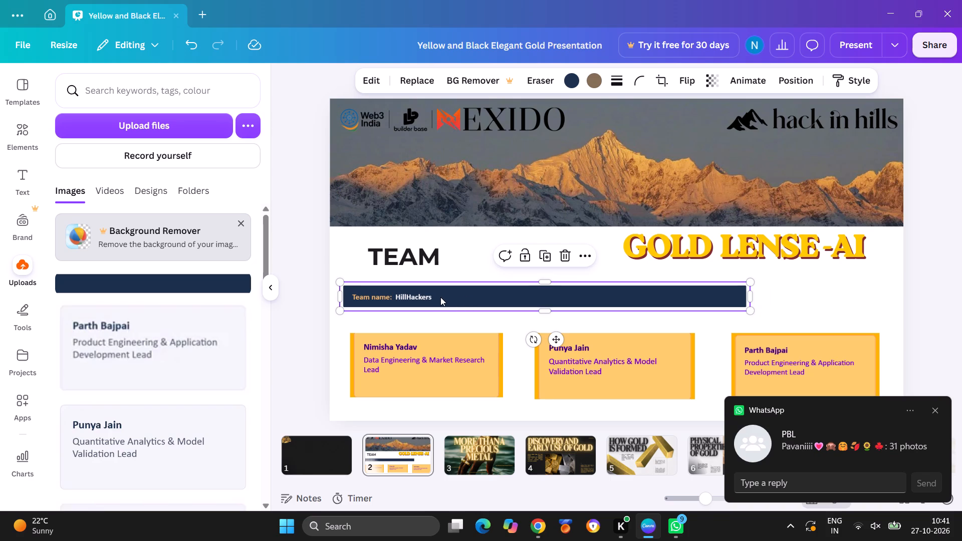
# Delete the dark blue "Team name: HillHackers" banner image above the member cards.
pyautogui.click(389, 298)
pyautogui.click(408, 290)
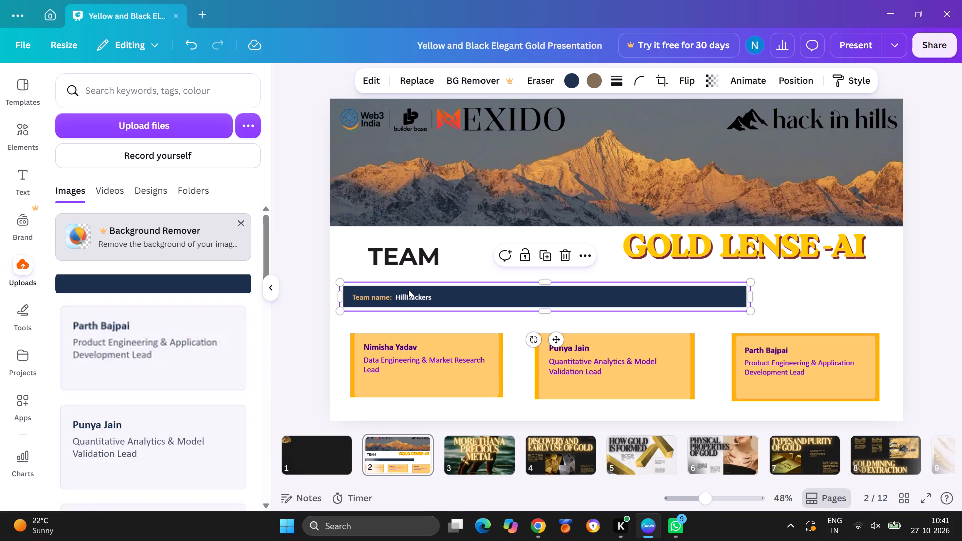
pyautogui.press('Delete')
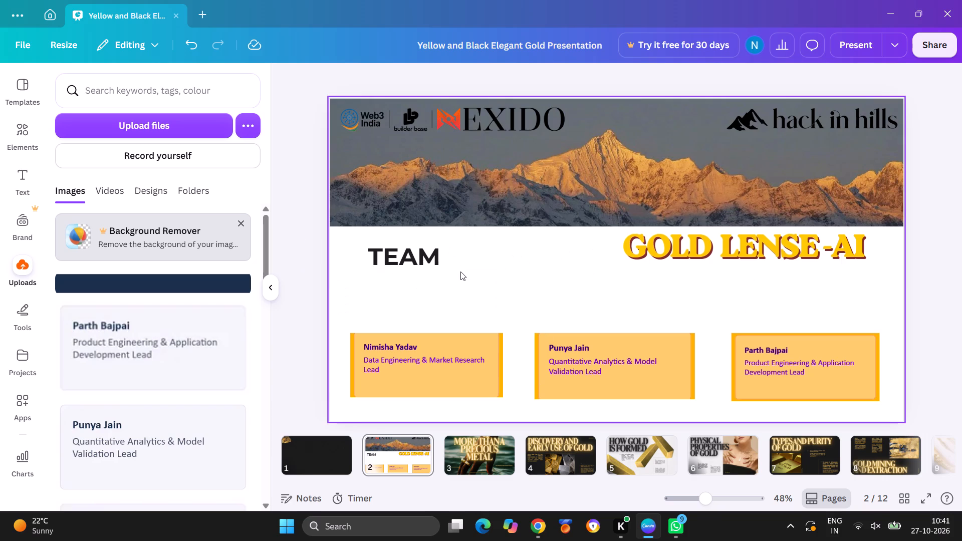
# Add a colon to the TEAM heading so that it reads "TEAM:".
pyautogui.click(455, 265)
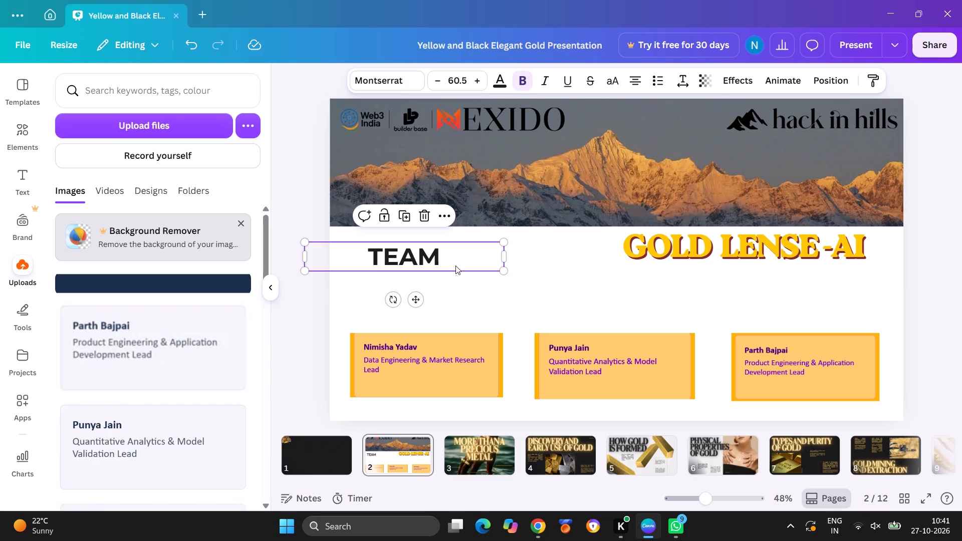
pyautogui.click(455, 265)
pyautogui.click(455, 265)
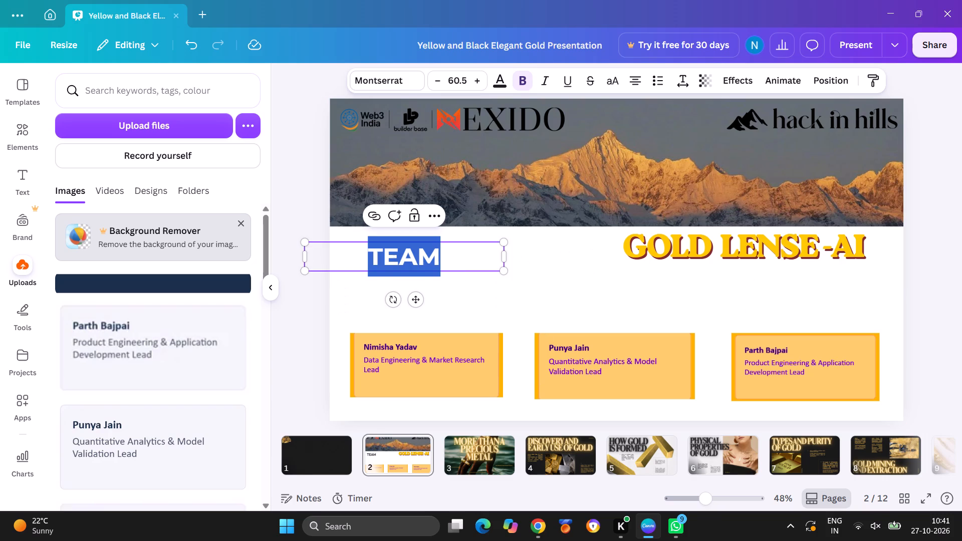
pyautogui.hotkey('shift', ':')
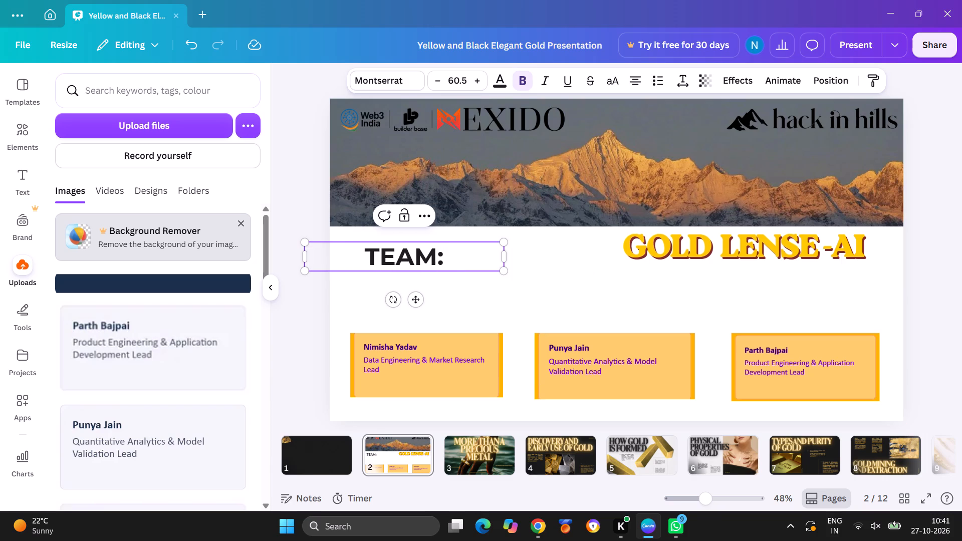
pyautogui.click(602, 268)
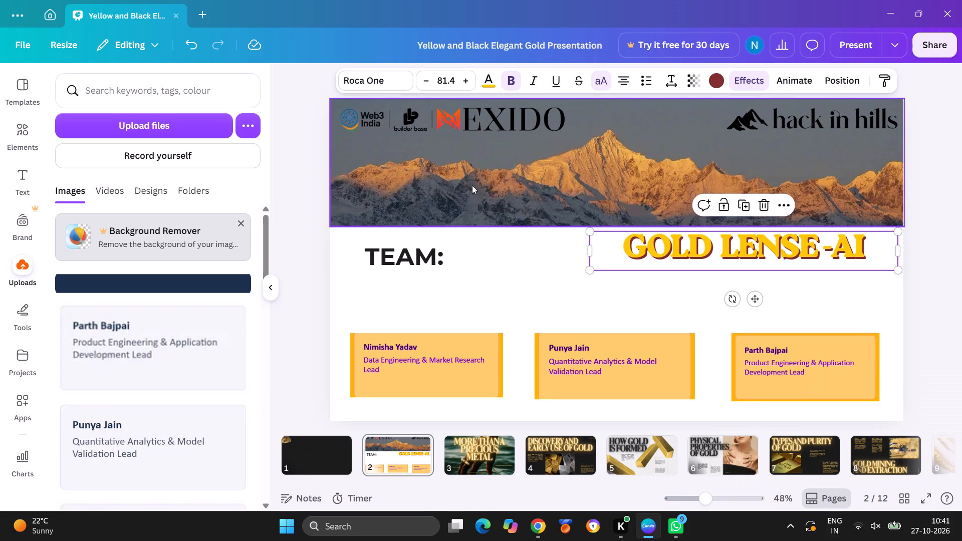
pyautogui.click(474, 288)
pyautogui.click(612, 257)
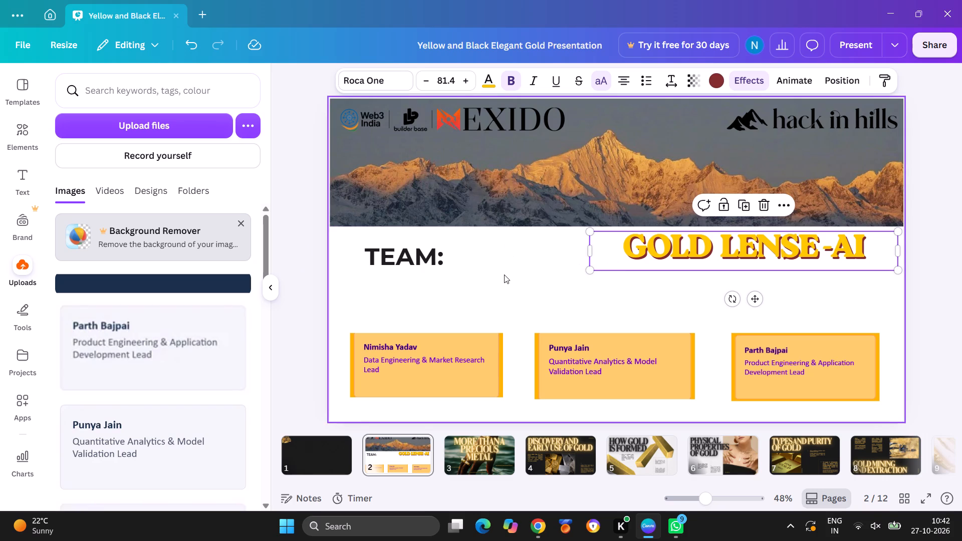
# Add a subheading text box to the TEAM page and replace its placeholder text with "HACK & HILLS".
pyautogui.click(35, 191)
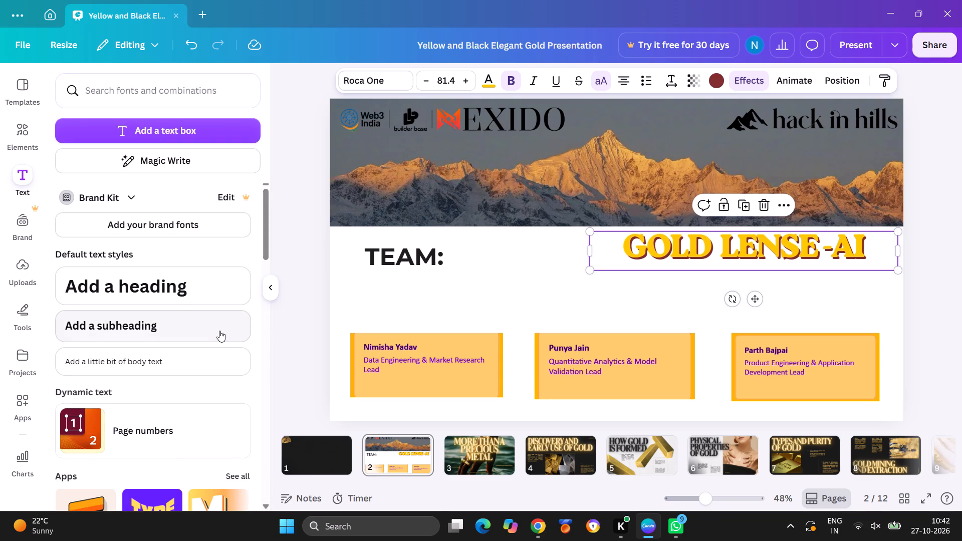
pyautogui.click(219, 331)
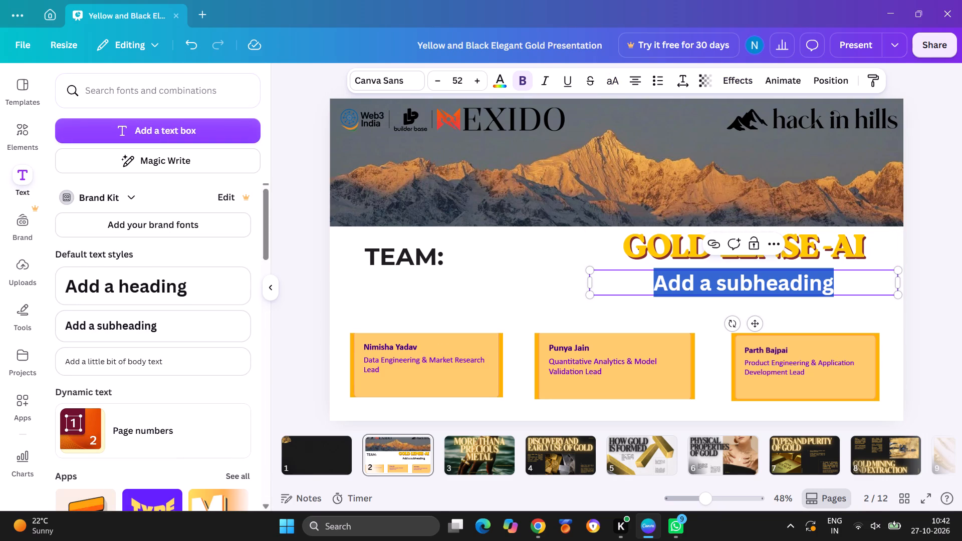
pyautogui.click(836, 282)
pyautogui.press('BackSpace')
pyautogui.press('BackSpace')
pyautogui.press('BackSpace')
pyautogui.press('BackSpace')
pyautogui.press('BackSpace')
pyautogui.press('BackSpace')
pyautogui.press('BackSpace')
pyautogui.press('BackSpace')
pyautogui.press('BackSpace')
pyautogui.press('BackSpace')
pyautogui.press('BackSpace')
pyautogui.press('BackSpace')
pyautogui.press('BackSpace')
pyautogui.press('BackSpace')
pyautogui.press('BackSpace')
pyautogui.press('BackSpace')
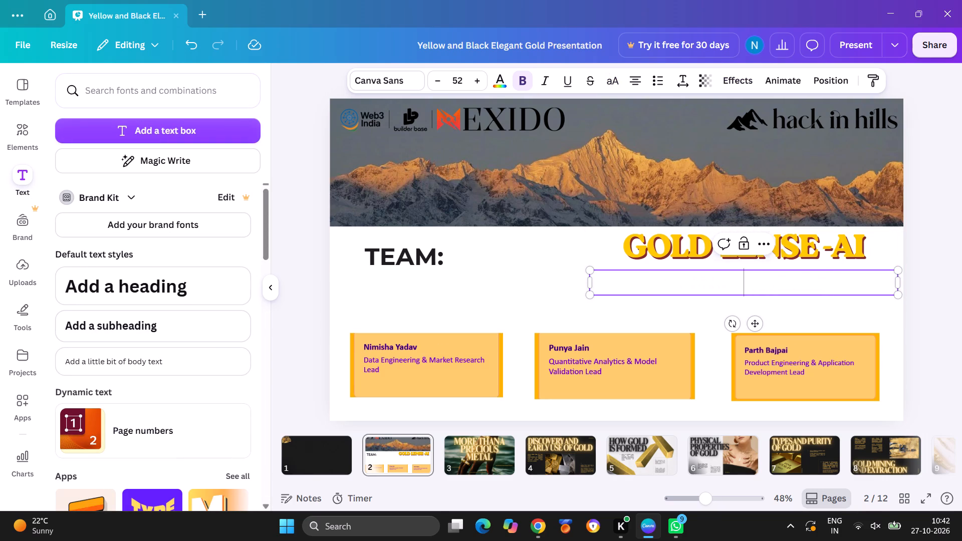
pyautogui.write('HACK')
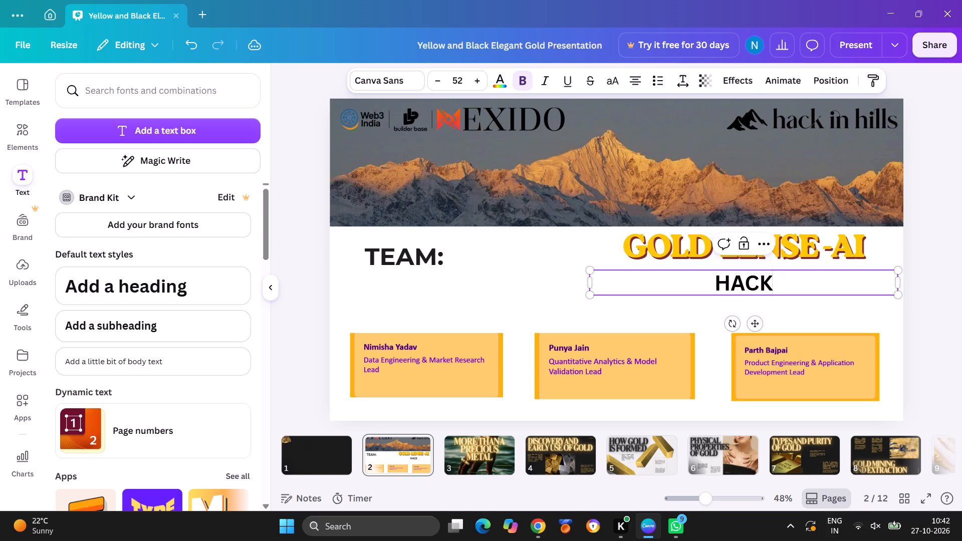
pyautogui.press('space')
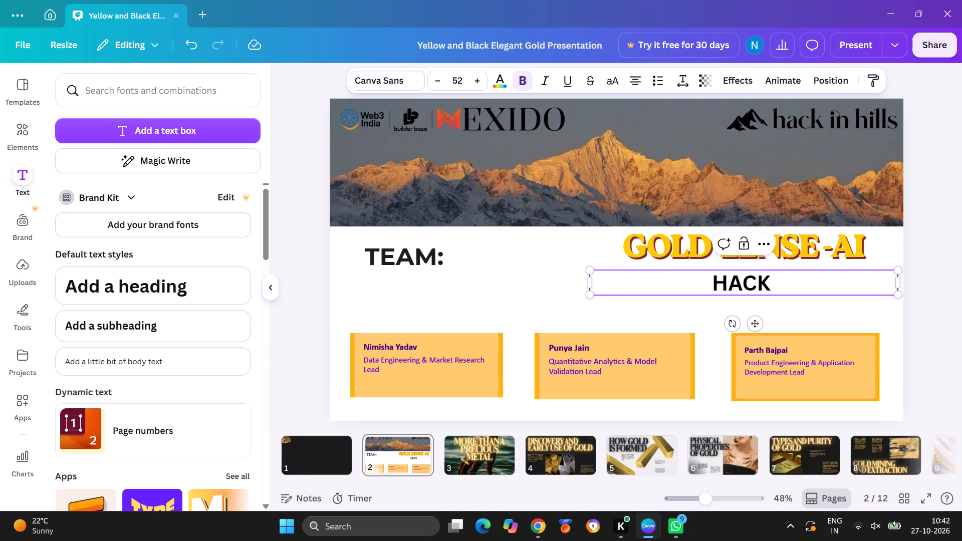
pyautogui.hotkey('shift', '&')
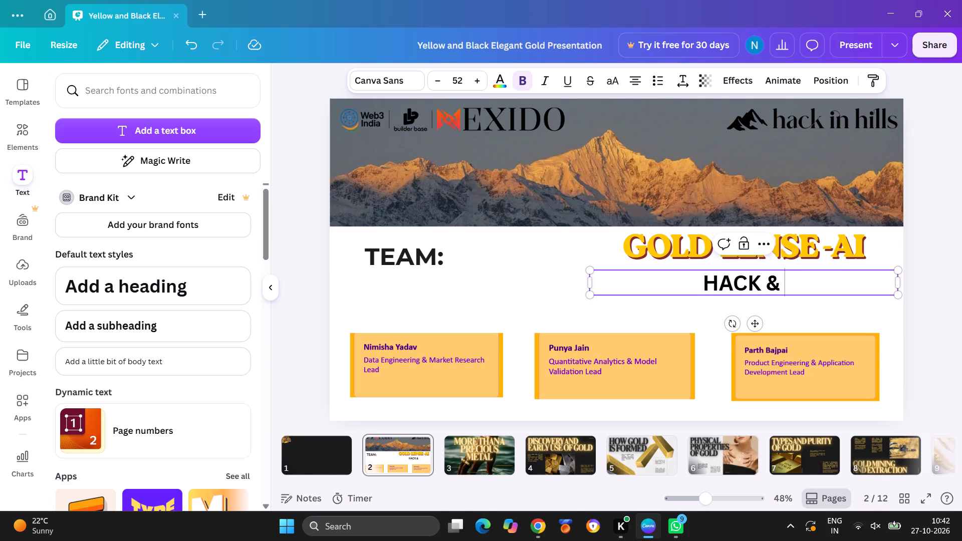
pyautogui.write('ILLS')
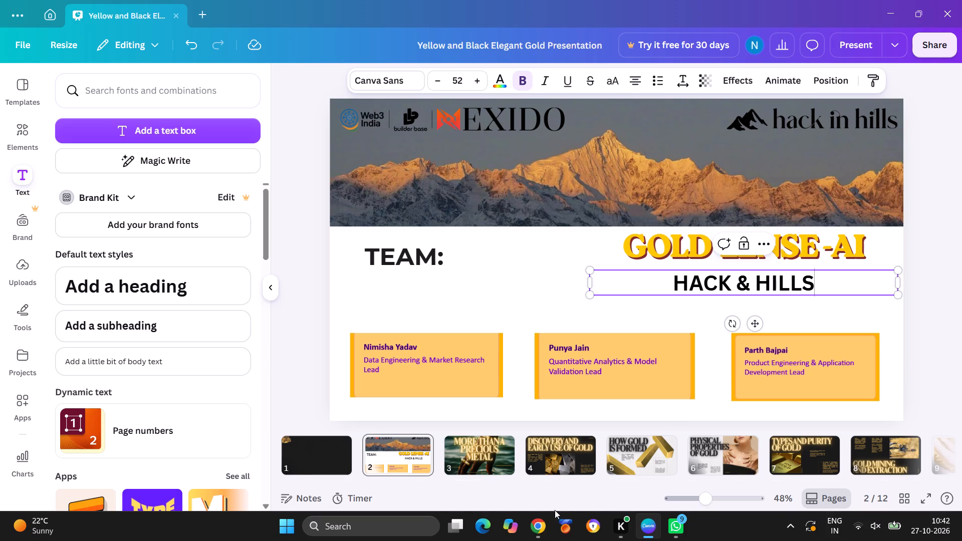
# Switch to the Chrome browser.
pyautogui.click(541, 512)
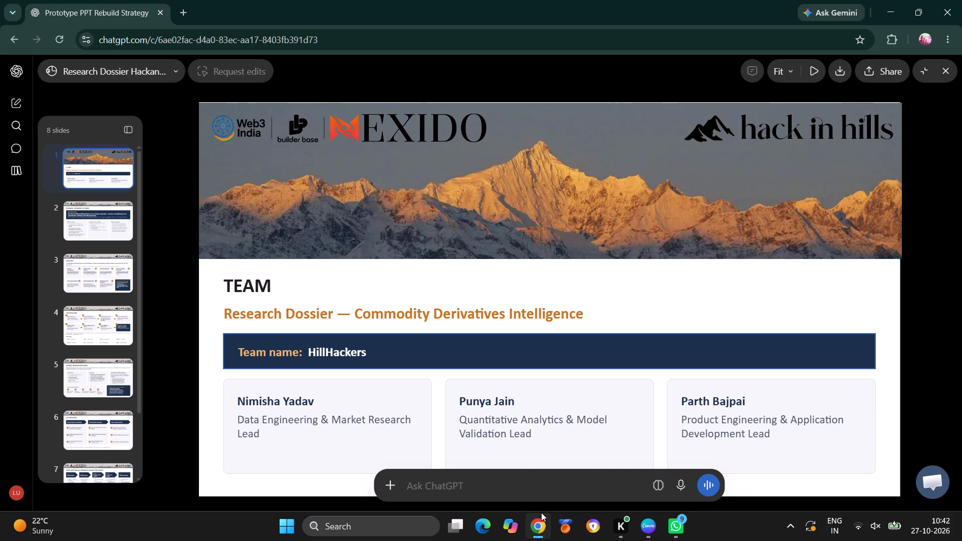
# Switch back to Canva and replace the "HACK & HILLS" text on the TEAM page with "HILLHACKERS".
pyautogui.click(658, 525)
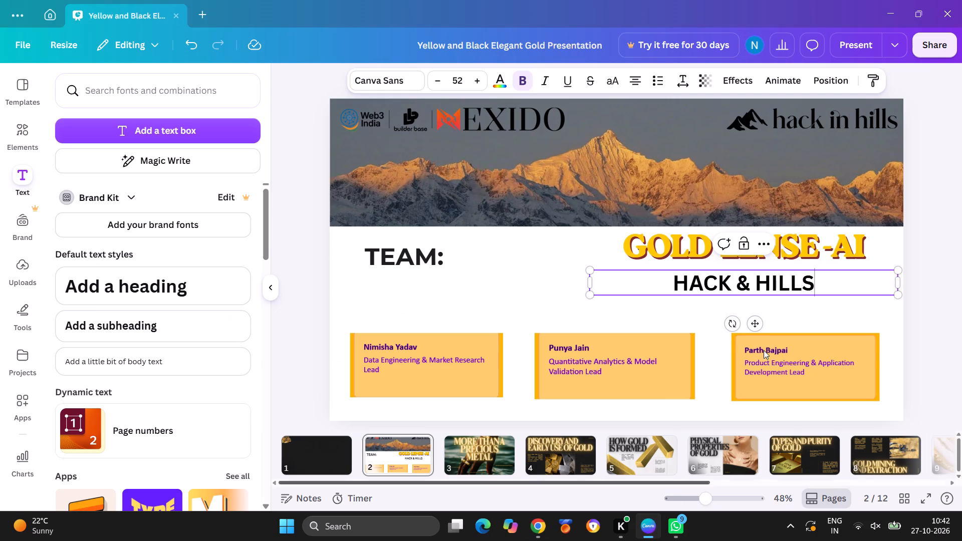
pyautogui.press('BackSpace')
pyautogui.press('BackSpace')
pyautogui.press('BackSpace')
pyautogui.press('BackSpace')
pyautogui.press('BackSpace')
pyautogui.press('BackSpace')
pyautogui.press('BackSpace')
pyautogui.press('BackSpace')
pyautogui.press('BackSpace')
pyautogui.press('BackSpace')
pyautogui.press('BackSpace')
pyautogui.press('BackSpace')
pyautogui.press('BackSpace')
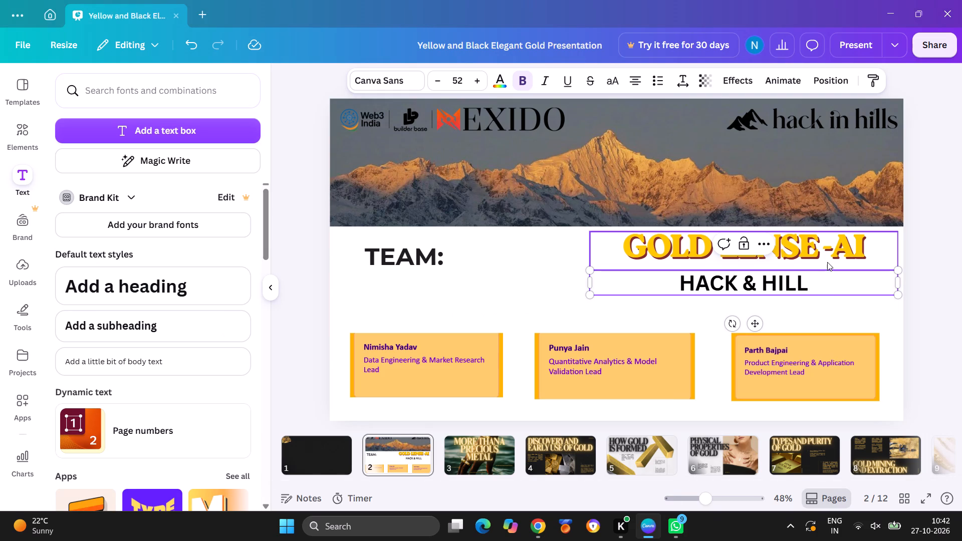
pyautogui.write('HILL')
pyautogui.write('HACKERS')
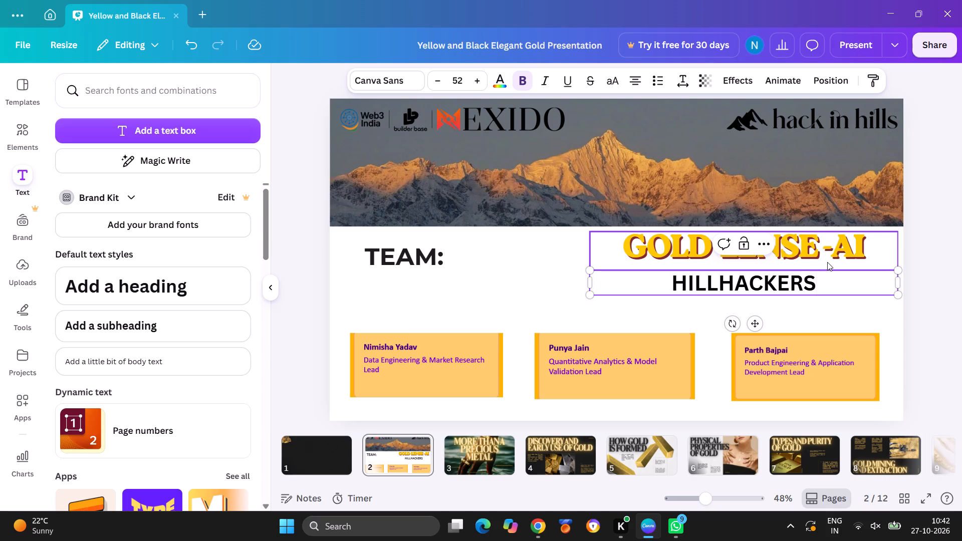
# Move the HILLHACKERS text beside the "TEAM:" heading and lower the GOLD LENSE -AI title to just above the third member card.
pyautogui.moveTo(856, 294); pyautogui.dragTo(818, 303)
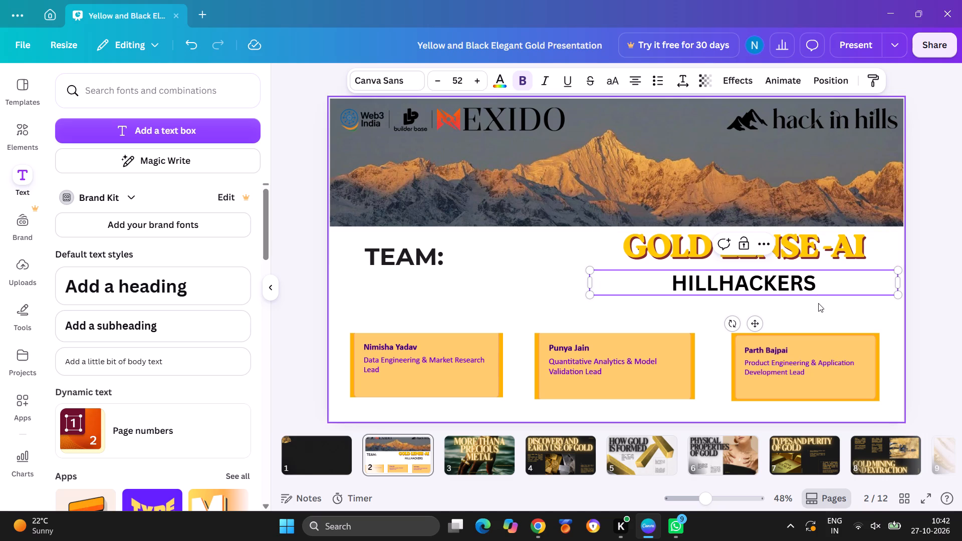
pyautogui.moveTo(818, 303); pyautogui.dragTo(818, 303)
pyautogui.moveTo(667, 269); pyautogui.dragTo(597, 283)
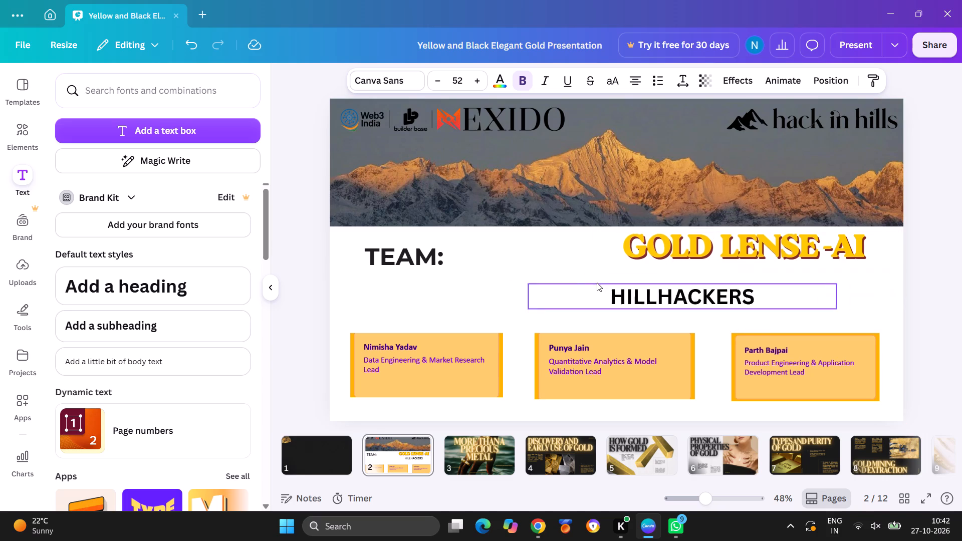
pyautogui.moveTo(597, 283); pyautogui.dragTo(432, 276)
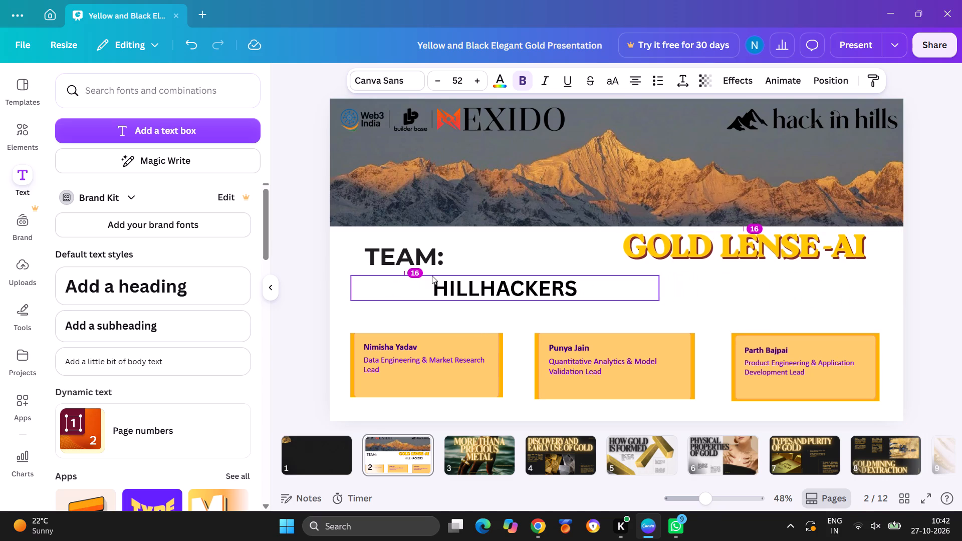
pyautogui.moveTo(432, 276); pyautogui.dragTo(433, 276)
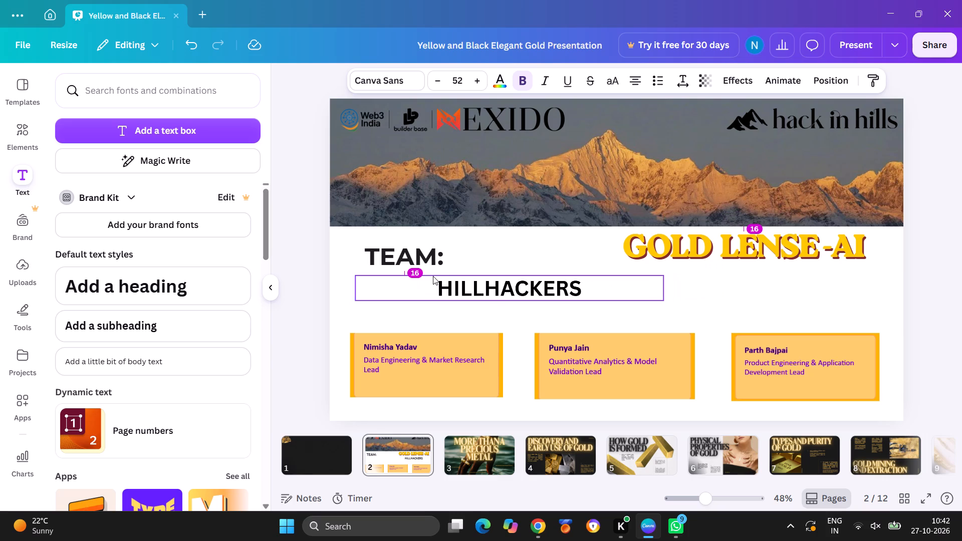
pyautogui.moveTo(433, 276); pyautogui.dragTo(436, 278)
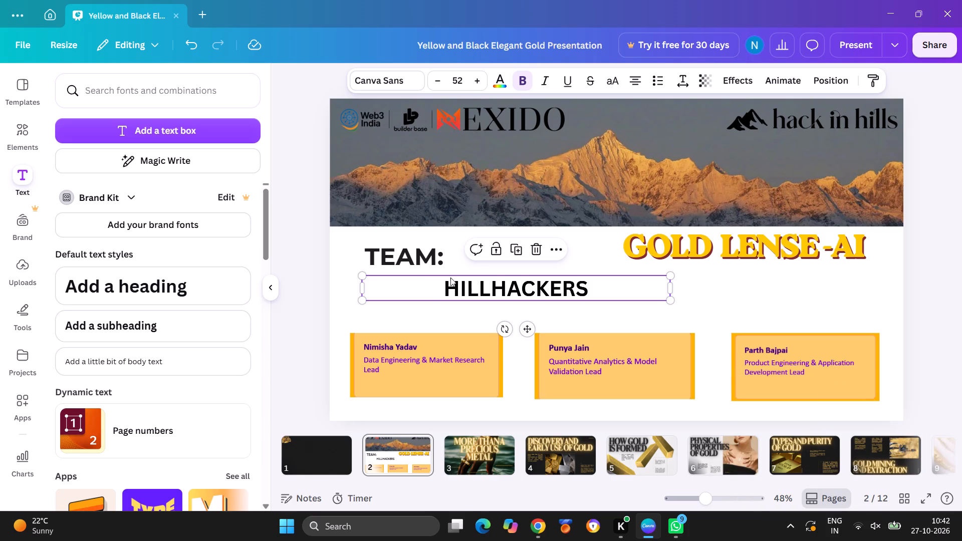
pyautogui.moveTo(671, 258); pyautogui.dragTo(680, 320)
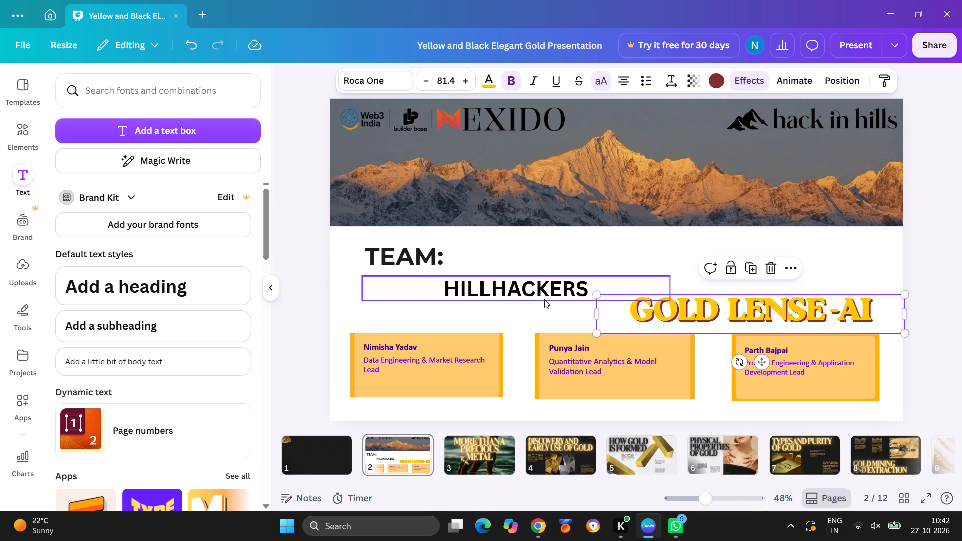
pyautogui.moveTo(543, 296); pyautogui.dragTo(570, 265)
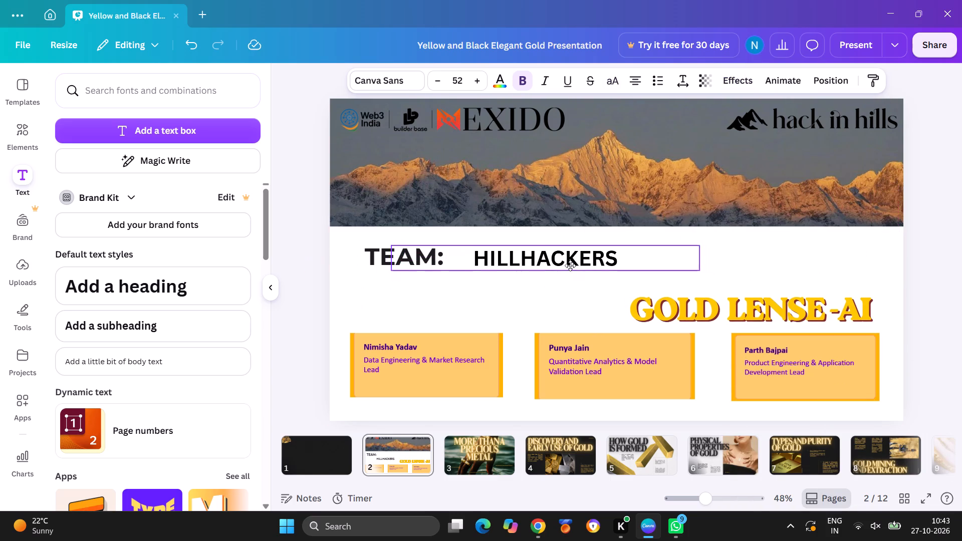
# Place the HILLHACKERS text beside the "TEAM:" heading and set its font size to 58.
pyautogui.moveTo(570, 265); pyautogui.dragTo(562, 265)
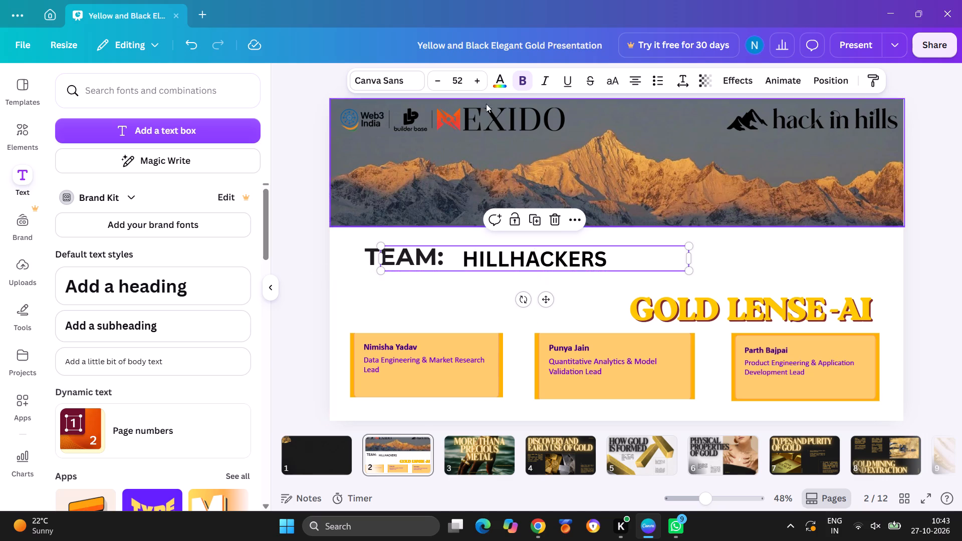
pyautogui.click(476, 82)
pyautogui.tripleClick(476, 82)
pyautogui.click(476, 82)
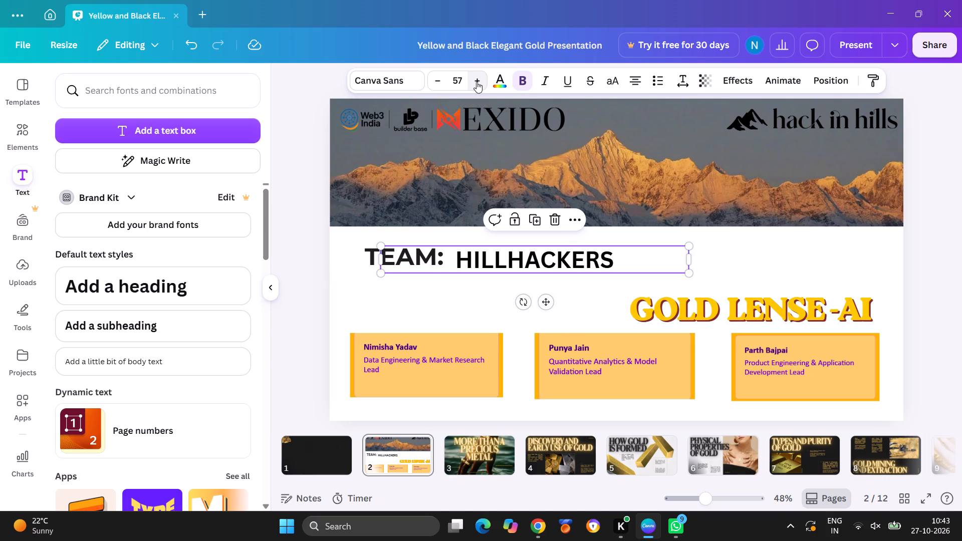
pyautogui.click(476, 82)
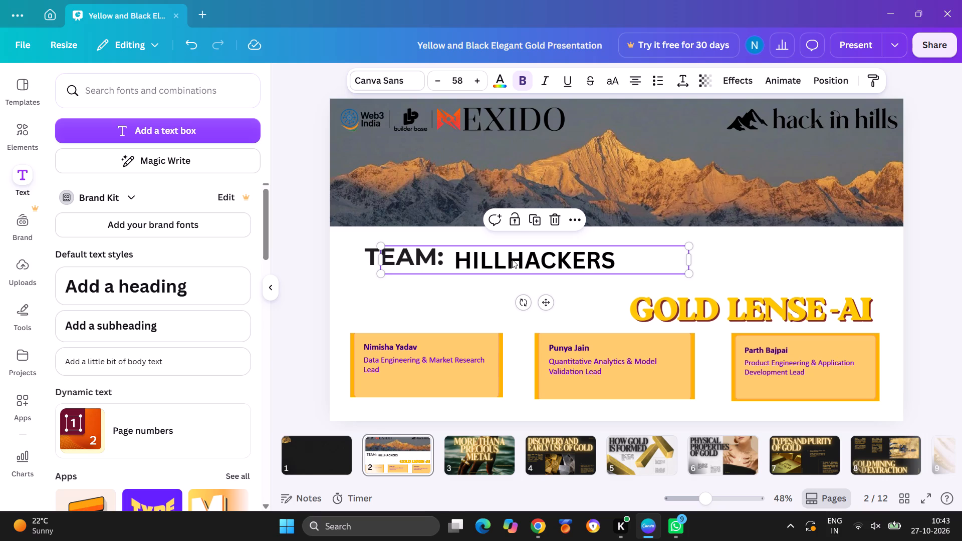
# Reposition the HILLHACKERS text level with the "TEAM:" heading, leaving a wider gap after the colon.
pyautogui.click(512, 259)
pyautogui.moveTo(512, 259); pyautogui.dragTo(523, 257)
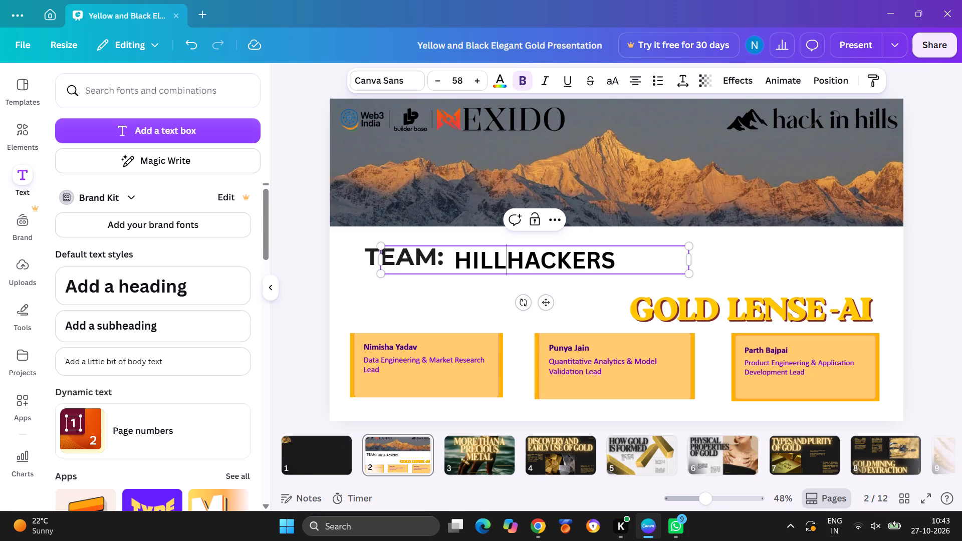
pyautogui.moveTo(523, 257); pyautogui.dragTo(529, 255)
pyautogui.click(633, 257)
pyautogui.moveTo(471, 244); pyautogui.dragTo(485, 240)
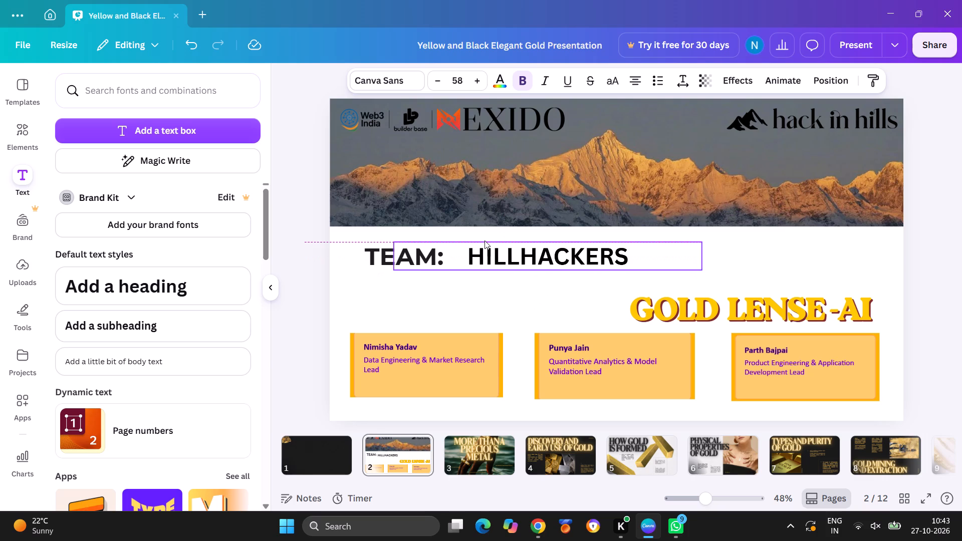
pyautogui.moveTo(485, 240); pyautogui.dragTo(485, 241)
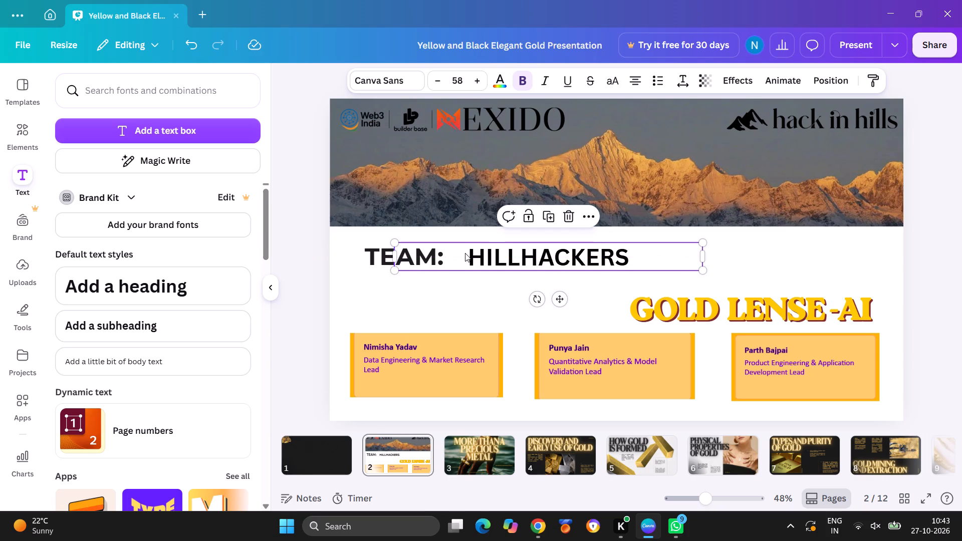
# Colour the HILLHACKERS text brown #be8e00 from the colours used in this design.
pyautogui.tripleClick(465, 253)
pyautogui.click(498, 84)
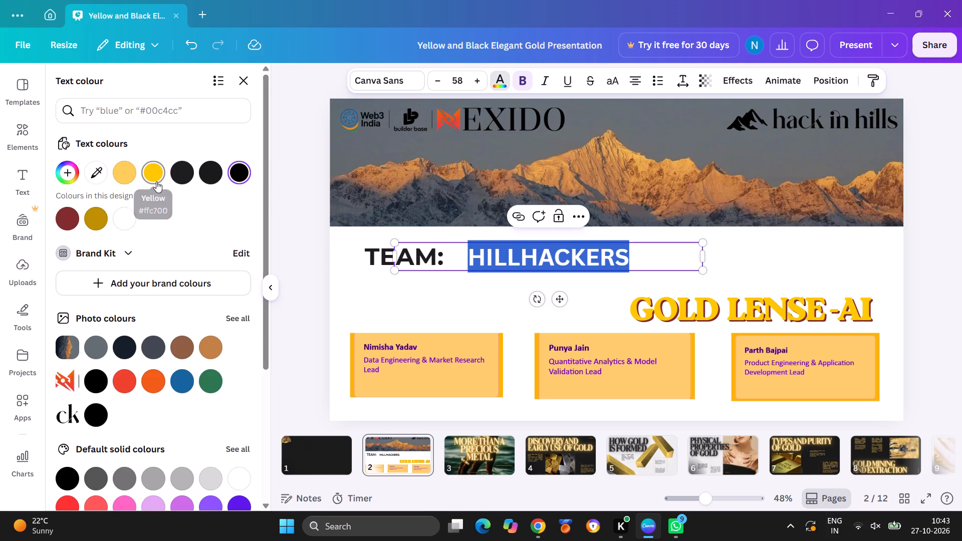
pyautogui.click(98, 220)
pyautogui.scroll(-1, 137, 351)
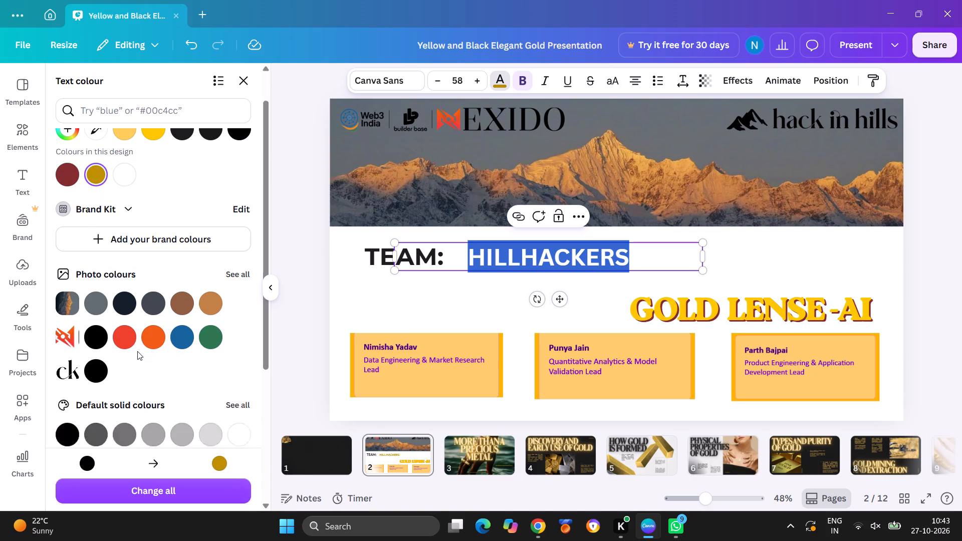
pyautogui.scroll(-1, 137, 351)
pyautogui.scroll(3, 137, 351)
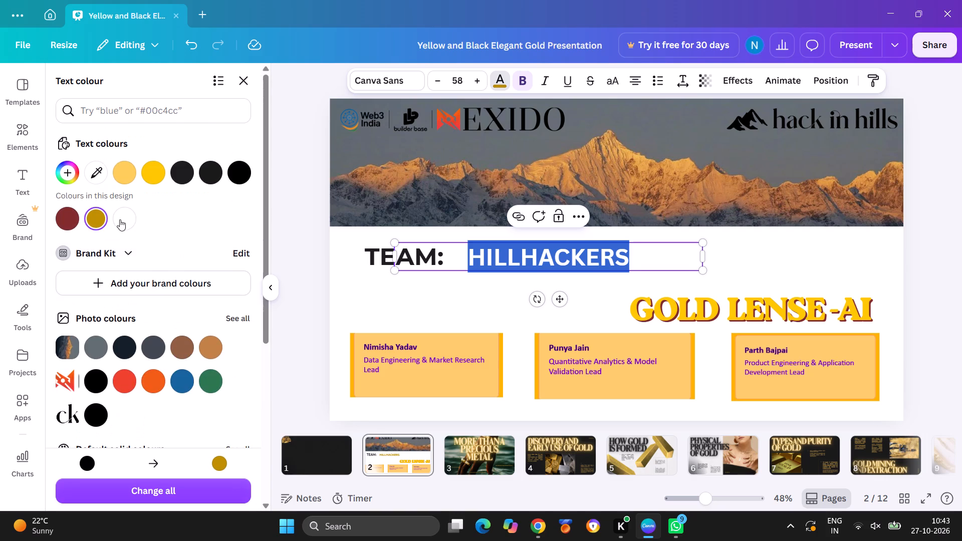
pyautogui.scroll(-7, 158, 306)
pyautogui.scroll(5, 158, 306)
# Try the Neon text effect on HILLHACKERS, then switch it to the Glitch effect.
pyautogui.click(750, 76)
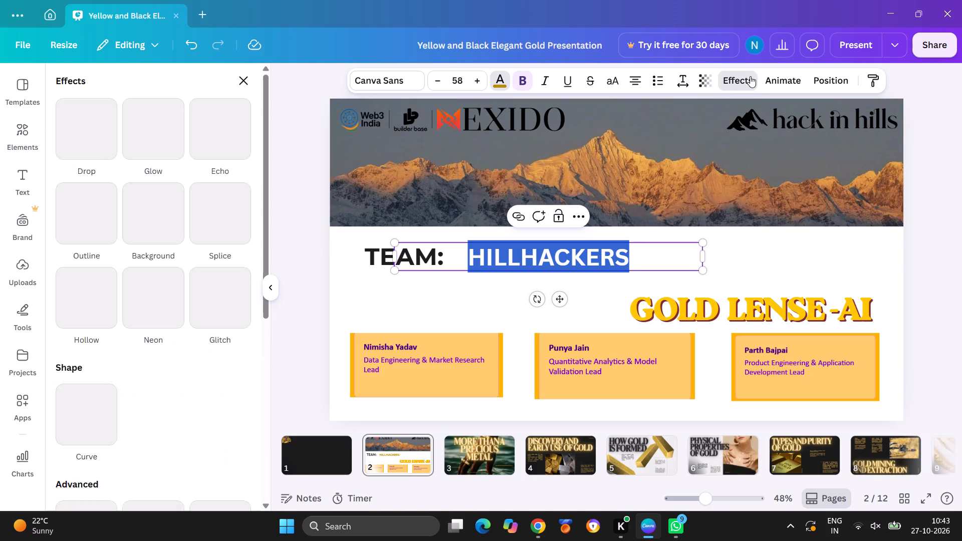
pyautogui.click(142, 305)
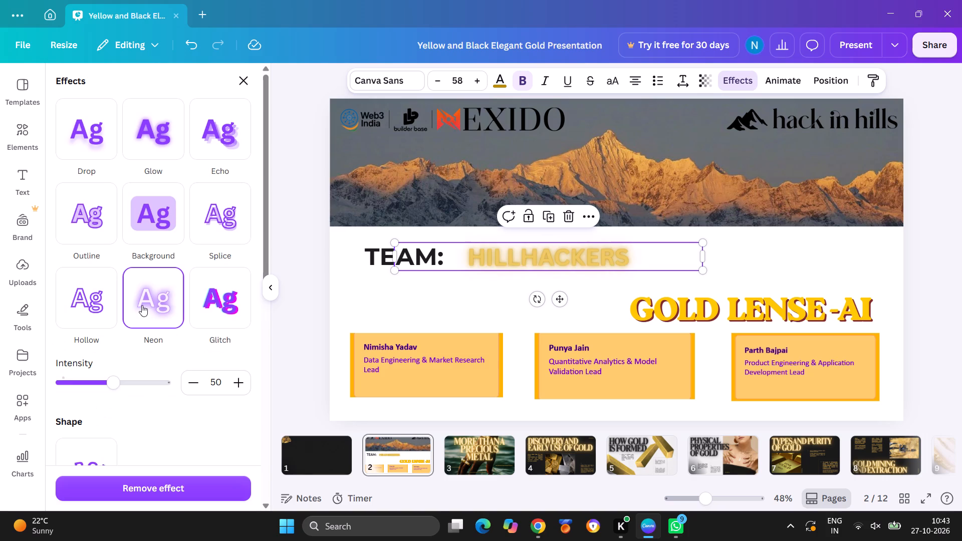
pyautogui.click(204, 315)
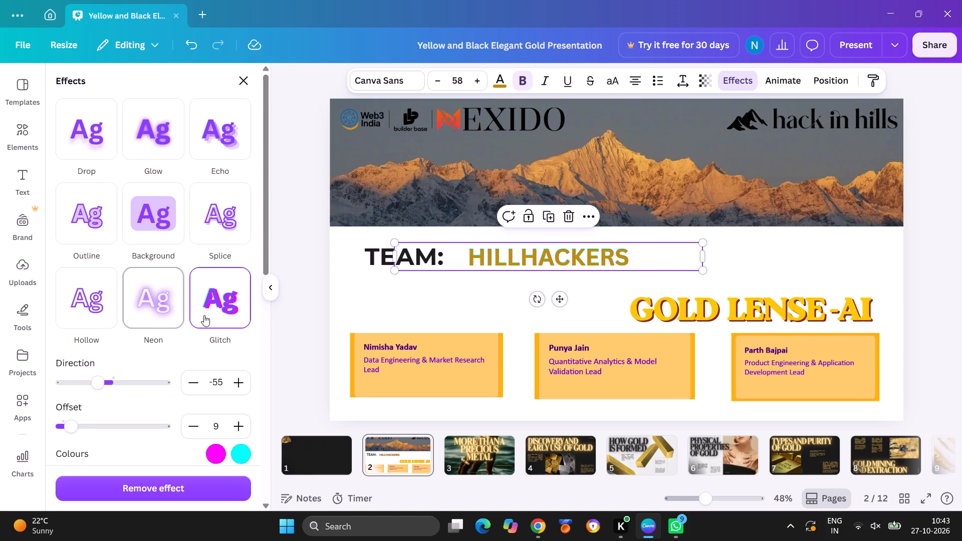
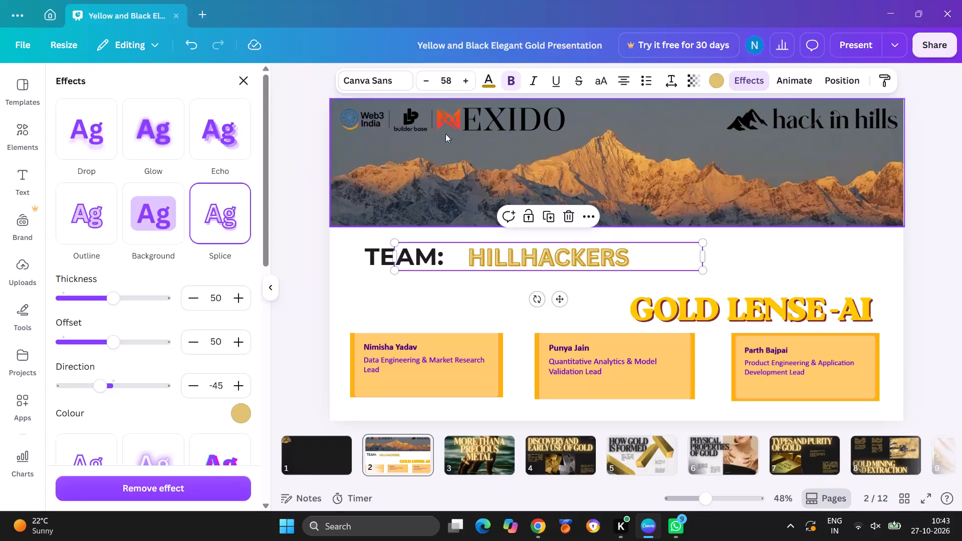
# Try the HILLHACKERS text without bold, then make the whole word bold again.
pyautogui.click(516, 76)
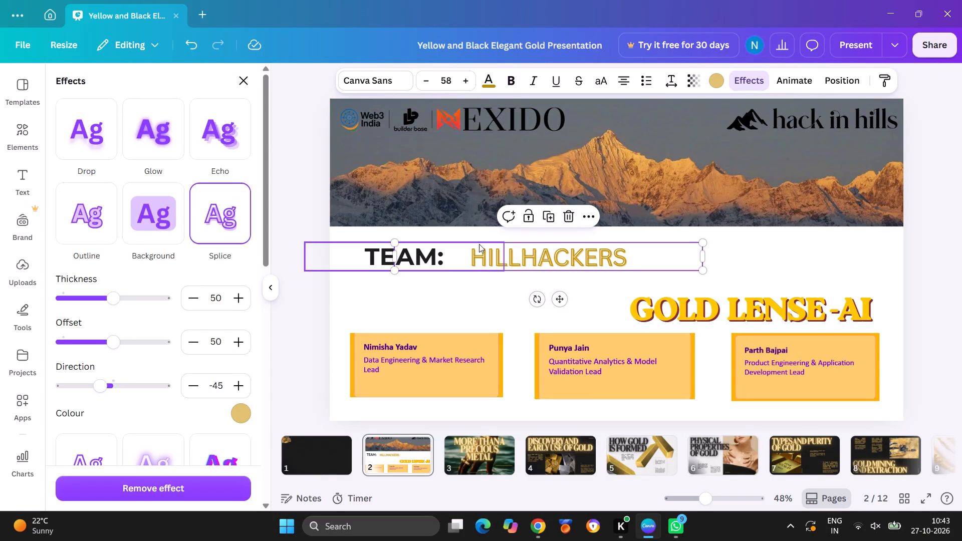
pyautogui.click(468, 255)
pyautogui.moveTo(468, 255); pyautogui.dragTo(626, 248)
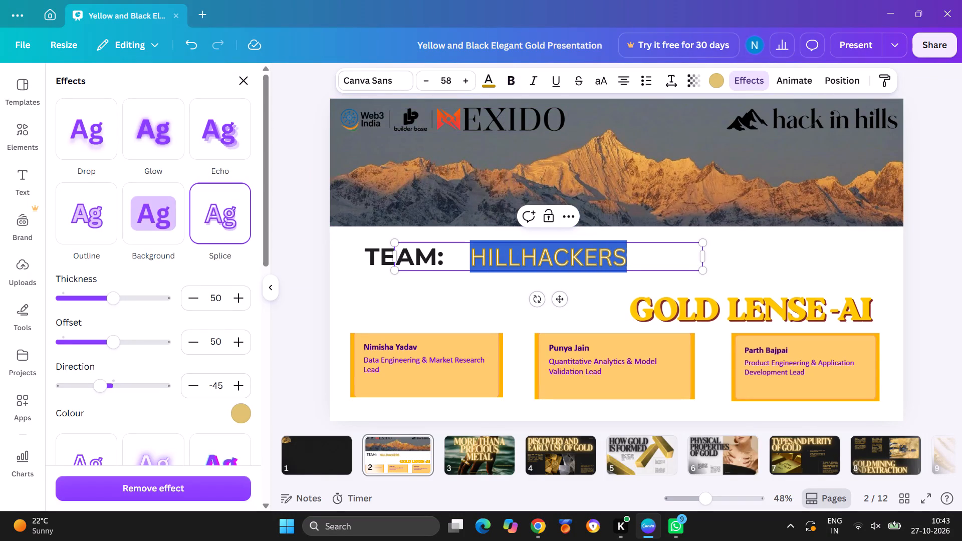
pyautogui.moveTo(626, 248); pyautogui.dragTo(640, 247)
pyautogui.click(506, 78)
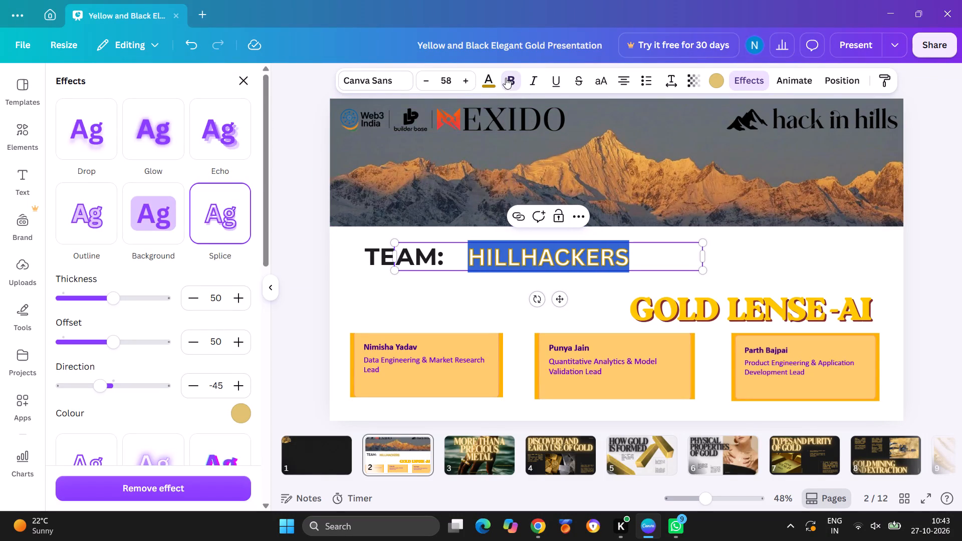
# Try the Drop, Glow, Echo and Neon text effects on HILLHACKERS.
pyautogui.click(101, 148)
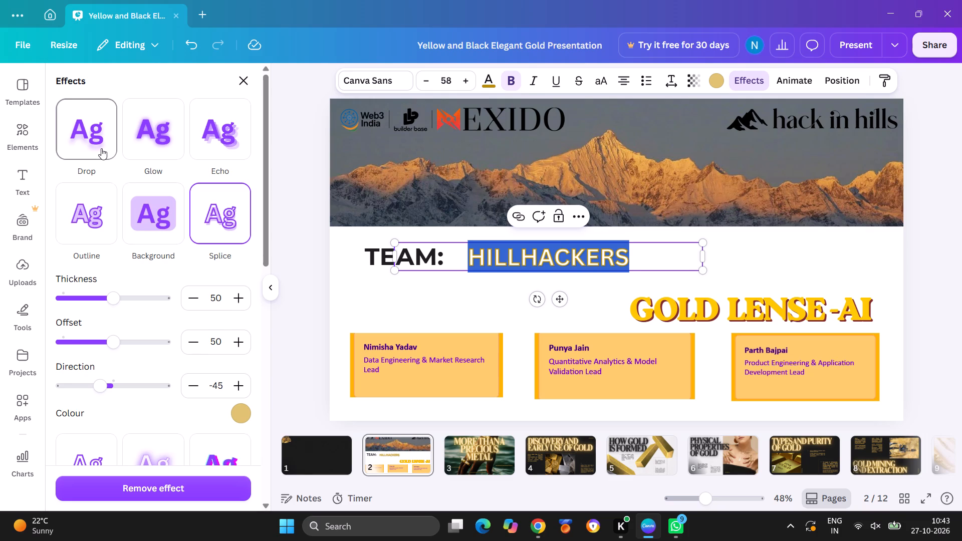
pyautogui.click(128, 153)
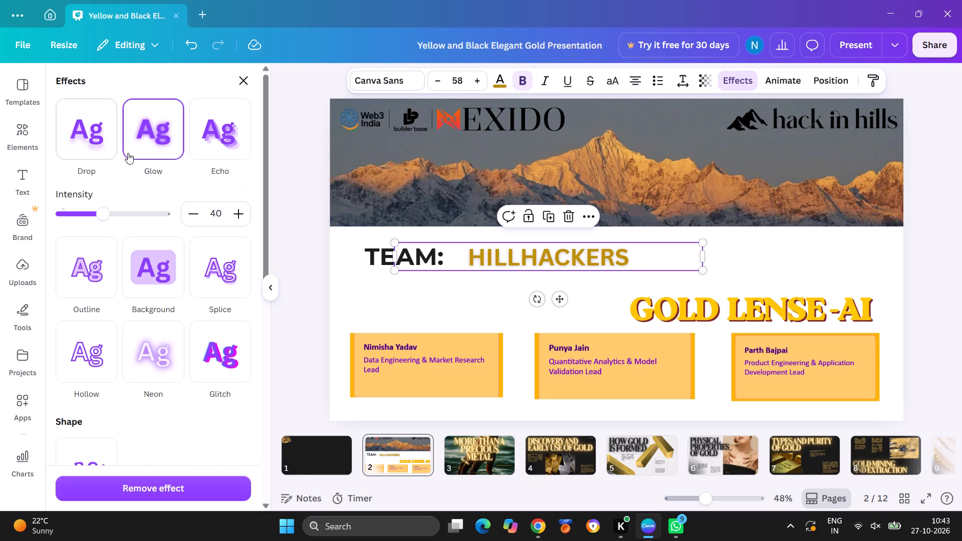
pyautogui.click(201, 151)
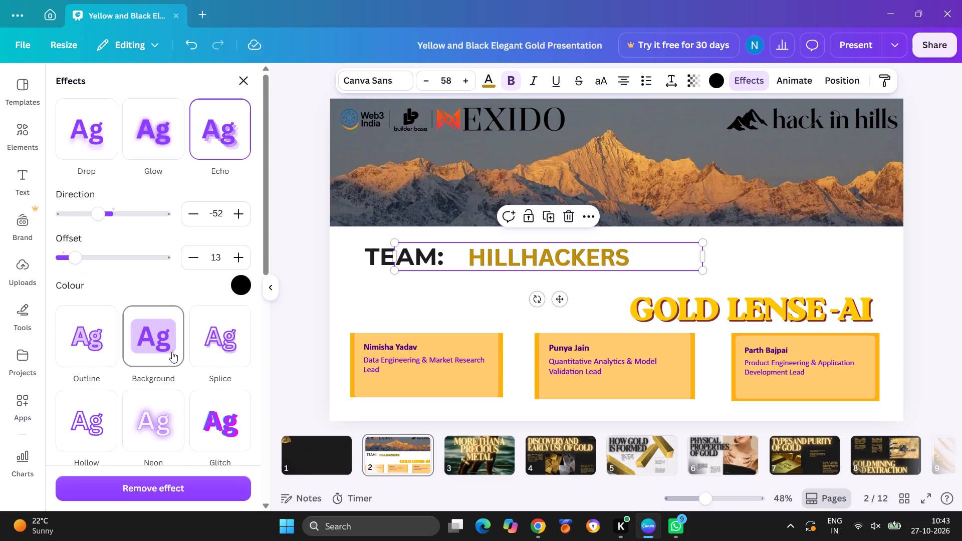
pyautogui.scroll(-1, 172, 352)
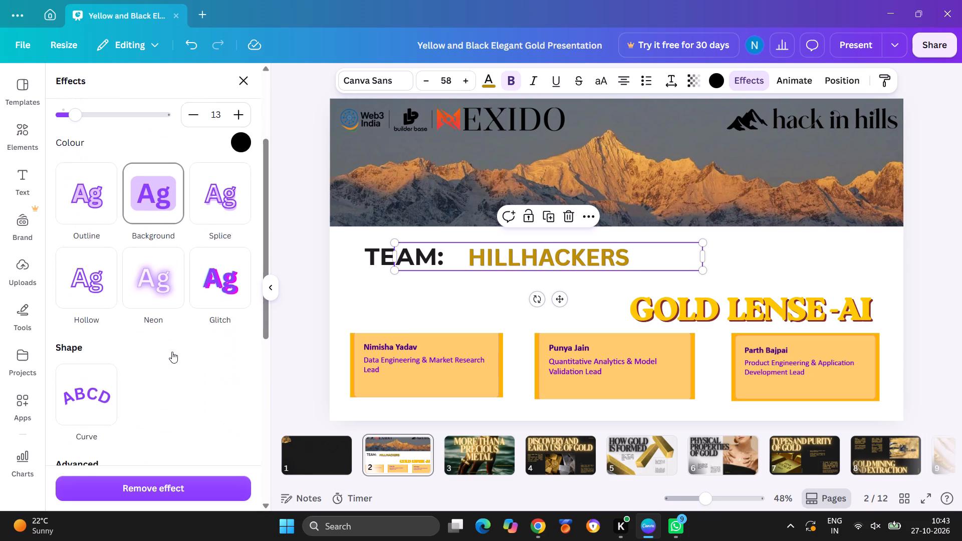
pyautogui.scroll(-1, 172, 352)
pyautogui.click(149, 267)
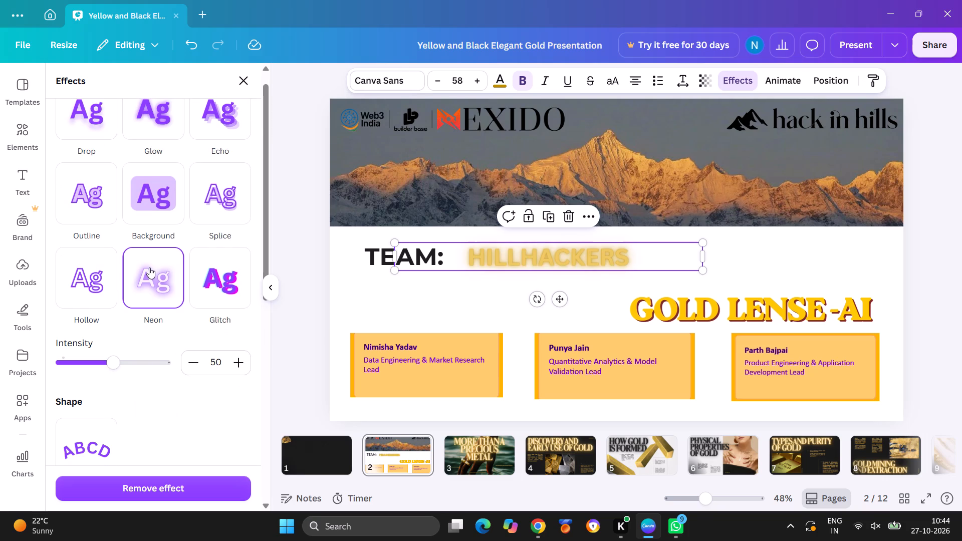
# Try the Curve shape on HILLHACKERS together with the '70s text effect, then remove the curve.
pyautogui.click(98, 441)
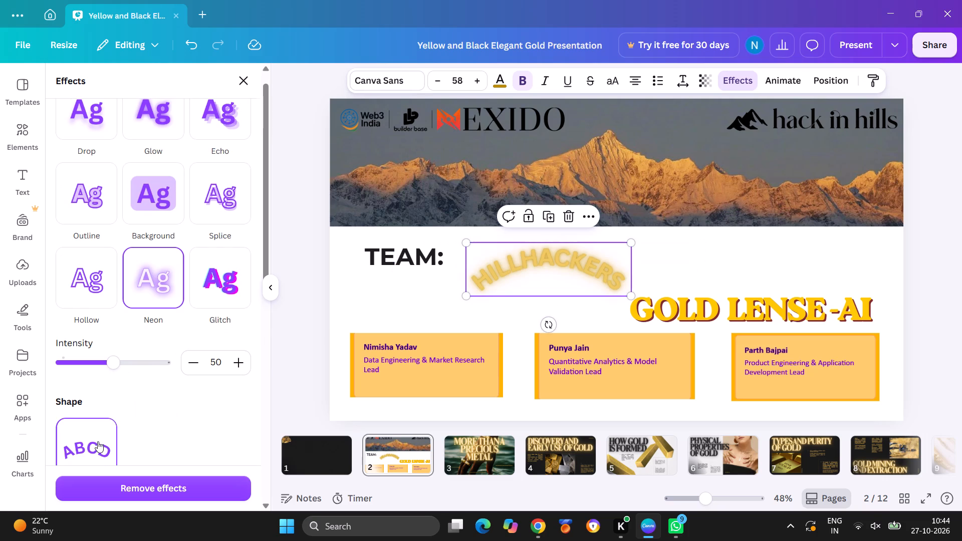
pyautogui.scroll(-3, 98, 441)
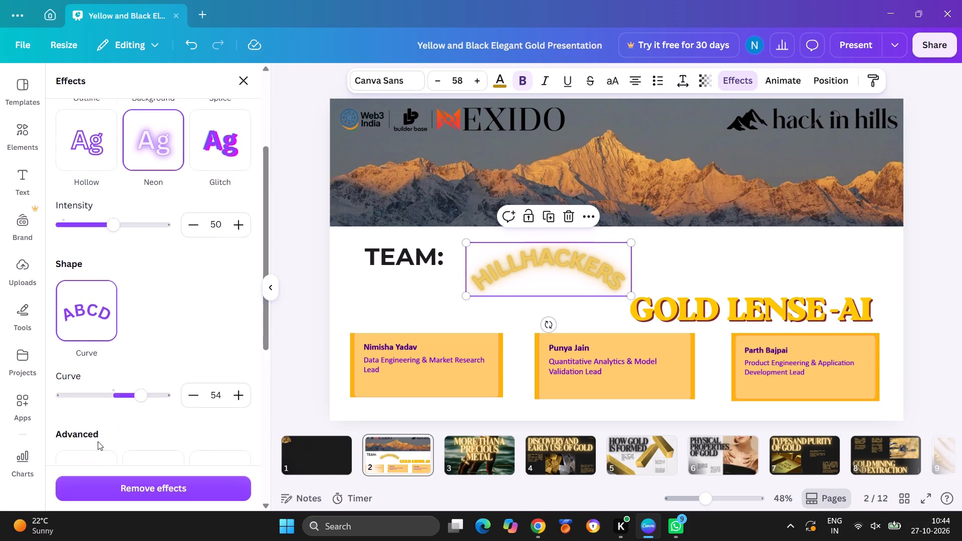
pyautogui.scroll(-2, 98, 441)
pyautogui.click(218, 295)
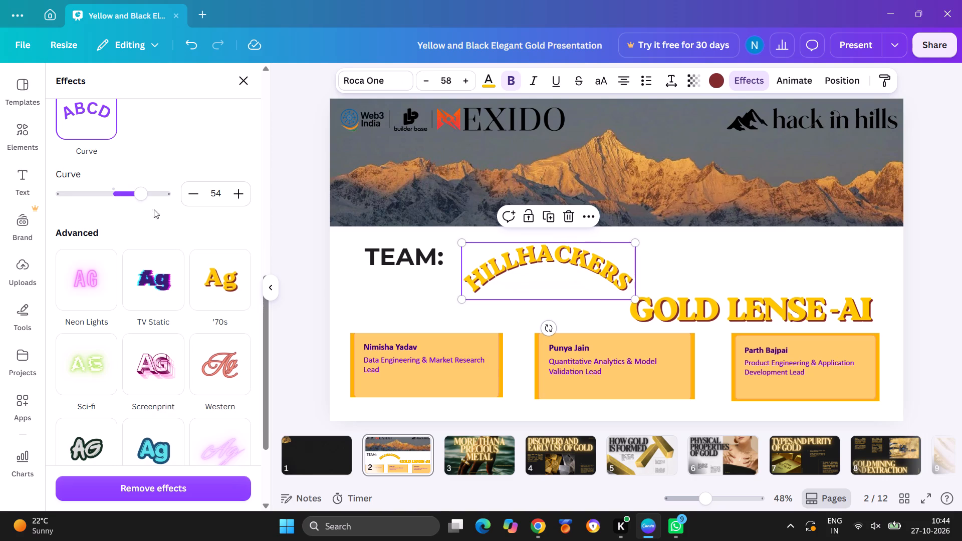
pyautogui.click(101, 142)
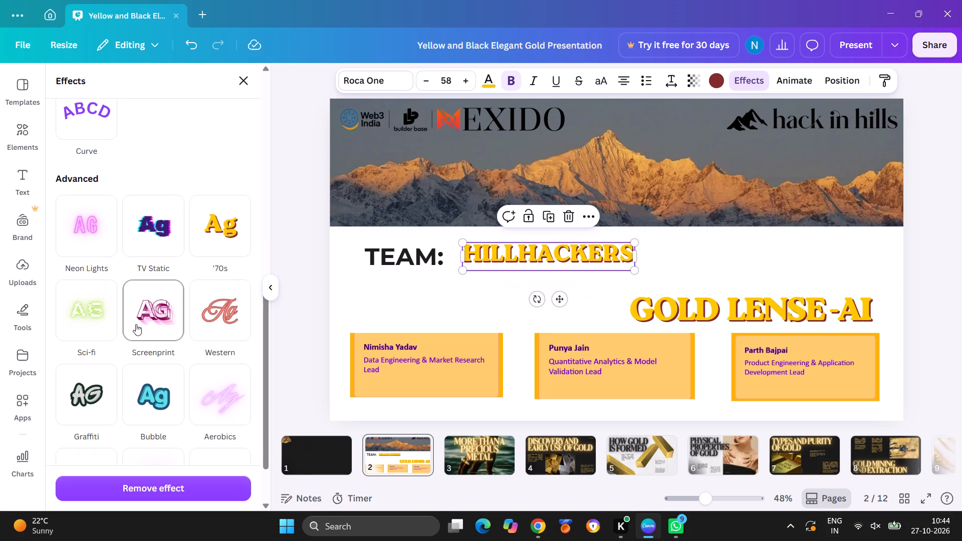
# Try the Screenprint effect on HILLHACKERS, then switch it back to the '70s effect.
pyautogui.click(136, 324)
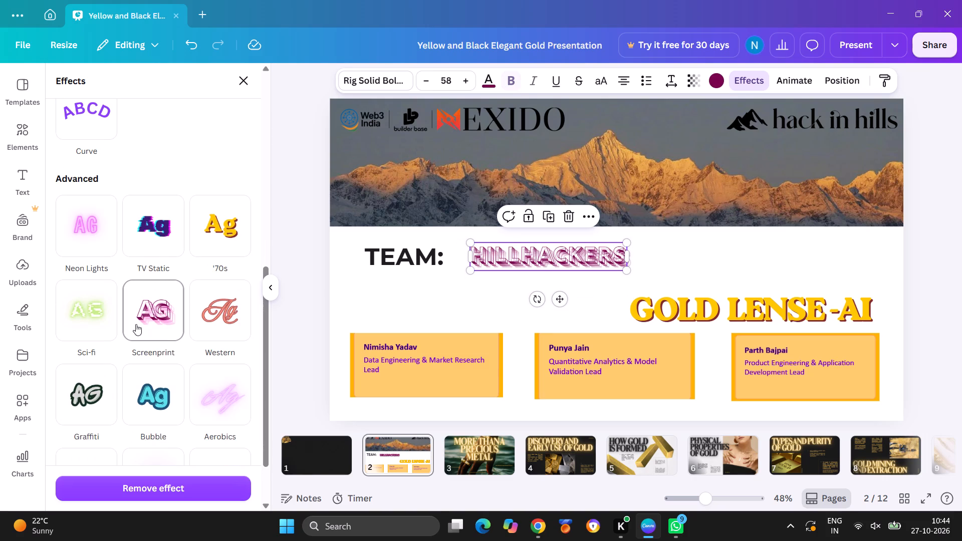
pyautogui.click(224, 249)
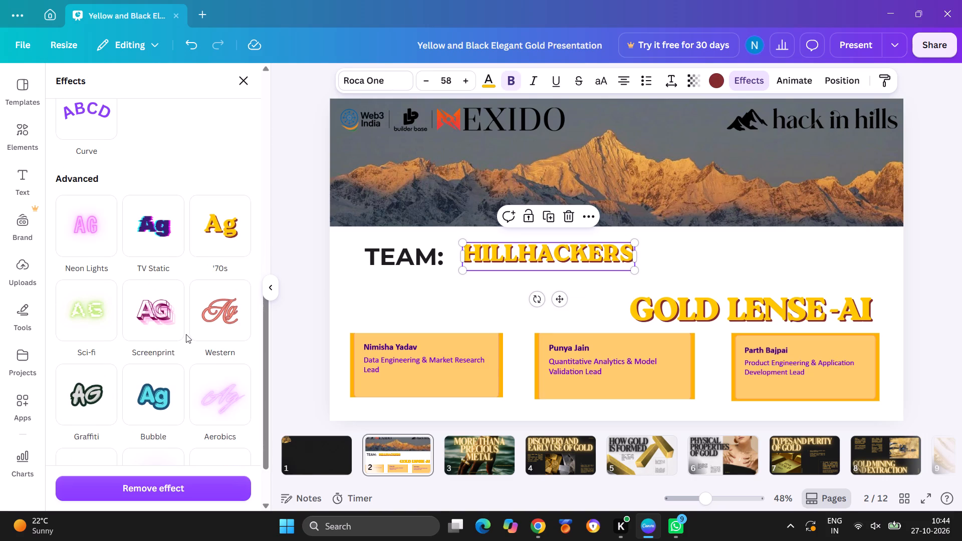
# Apply the Bubble text effect to HILLHACKERS and recolour its letters light orange.
pyautogui.scroll(-3, 186, 334)
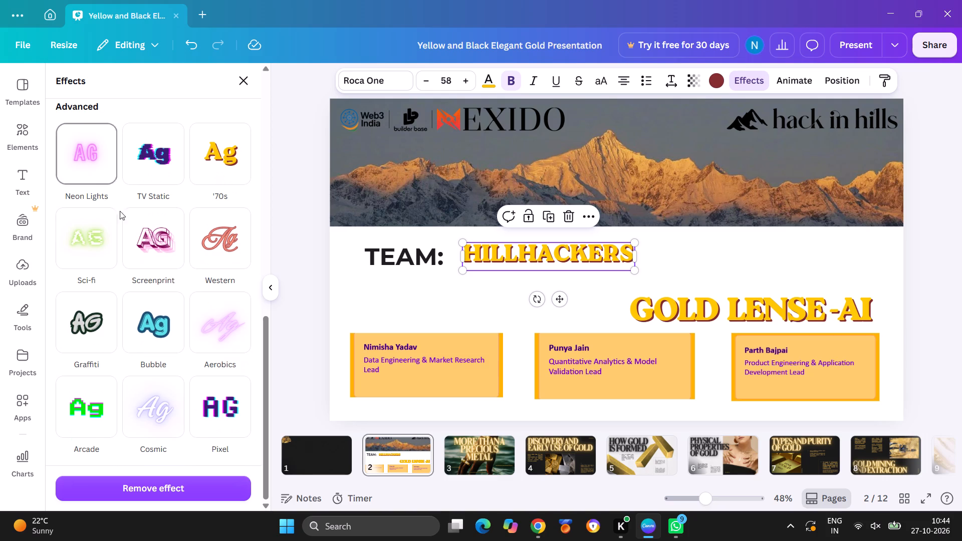
pyautogui.click(160, 307)
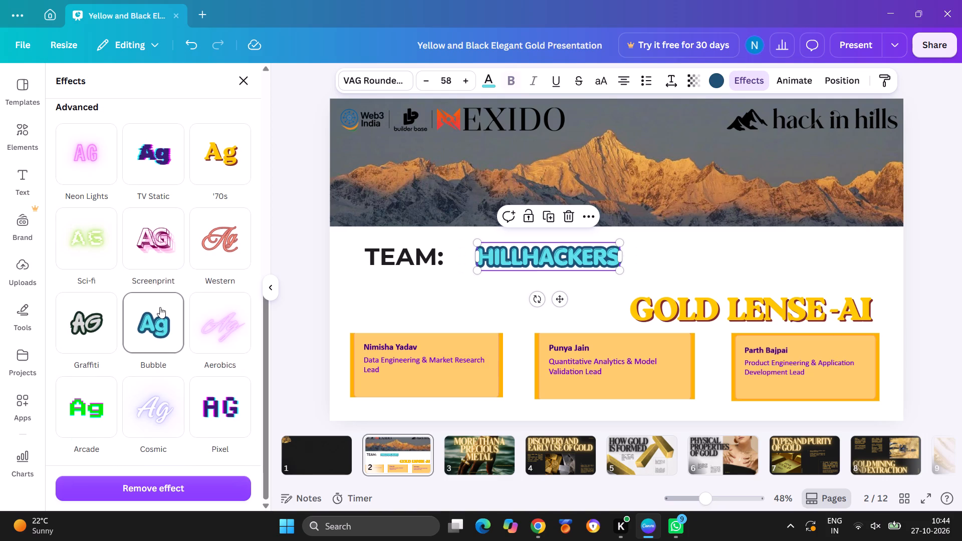
pyautogui.click(490, 71)
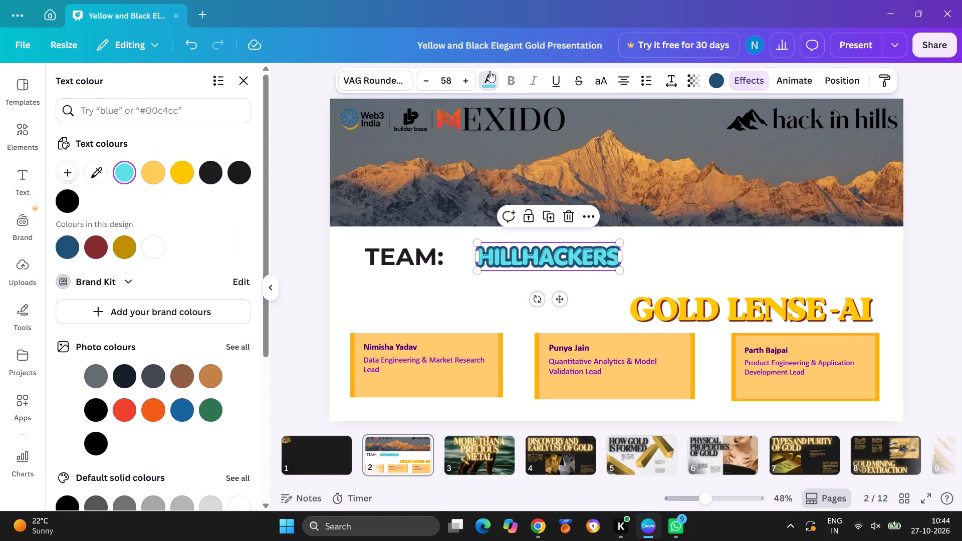
pyautogui.click(150, 173)
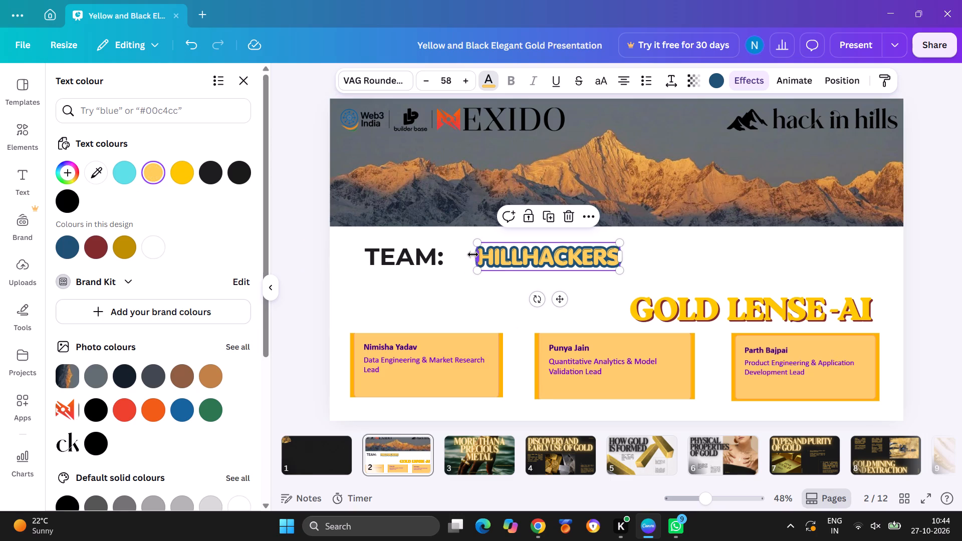
# Widen the HILLHACKERS text box on both sides of the word to about 647 wide.
pyautogui.moveTo(479, 255); pyautogui.dragTo(458, 257)
pyautogui.moveTo(600, 256); pyautogui.dragTo(649, 251)
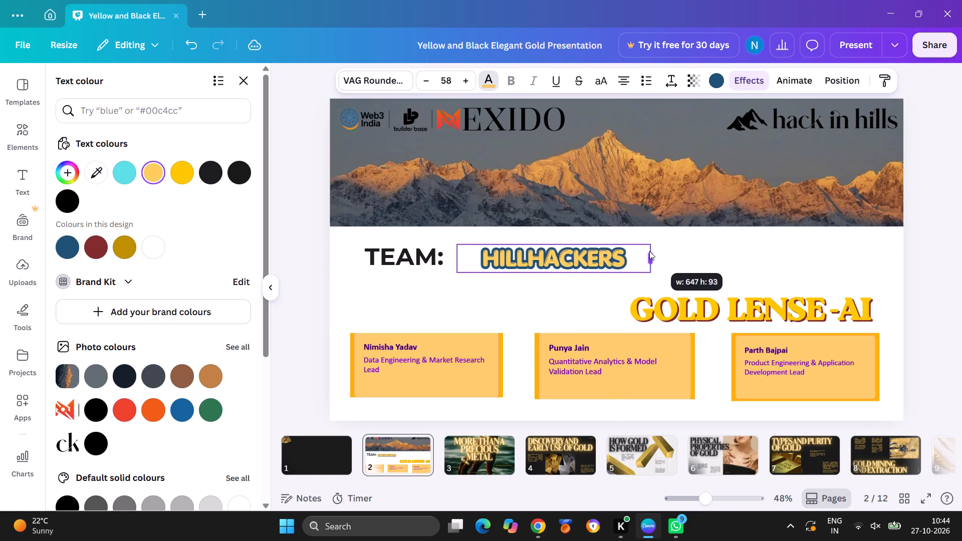
pyautogui.moveTo(649, 251); pyautogui.dragTo(649, 251)
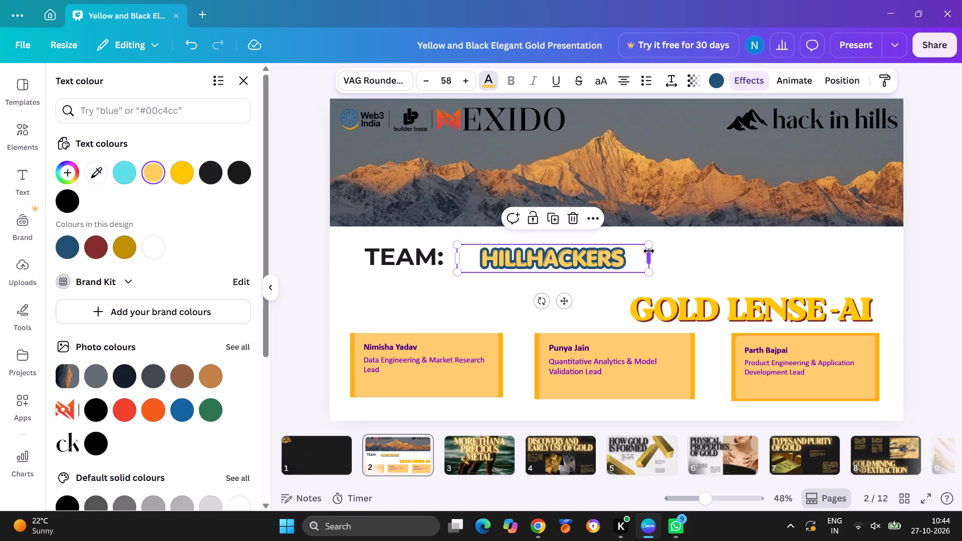
# Shift the "TEAM:" heading up toward the page's left edge and place HILLHACKERS close beside it.
pyautogui.click(439, 254)
pyautogui.moveTo(439, 254); pyautogui.dragTo(421, 250)
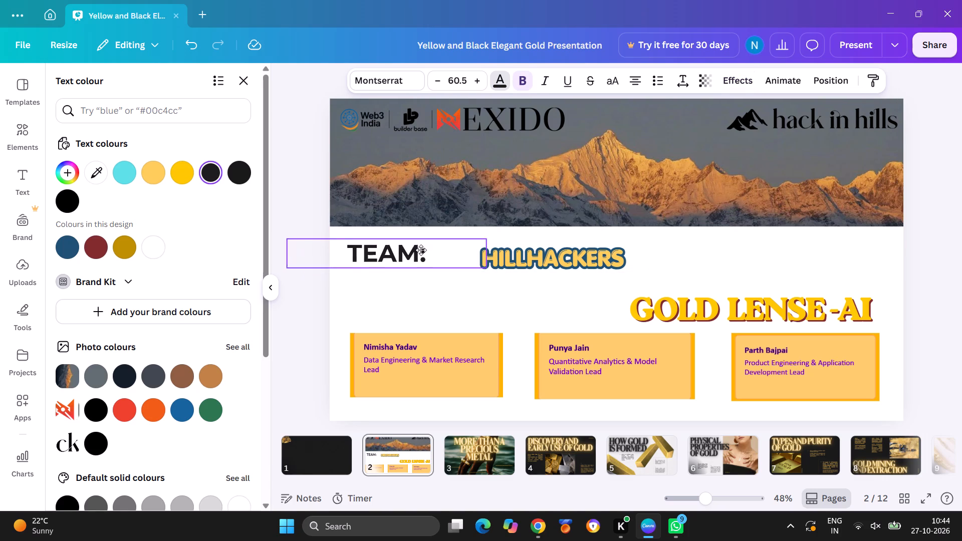
pyautogui.moveTo(421, 250); pyautogui.dragTo(420, 247)
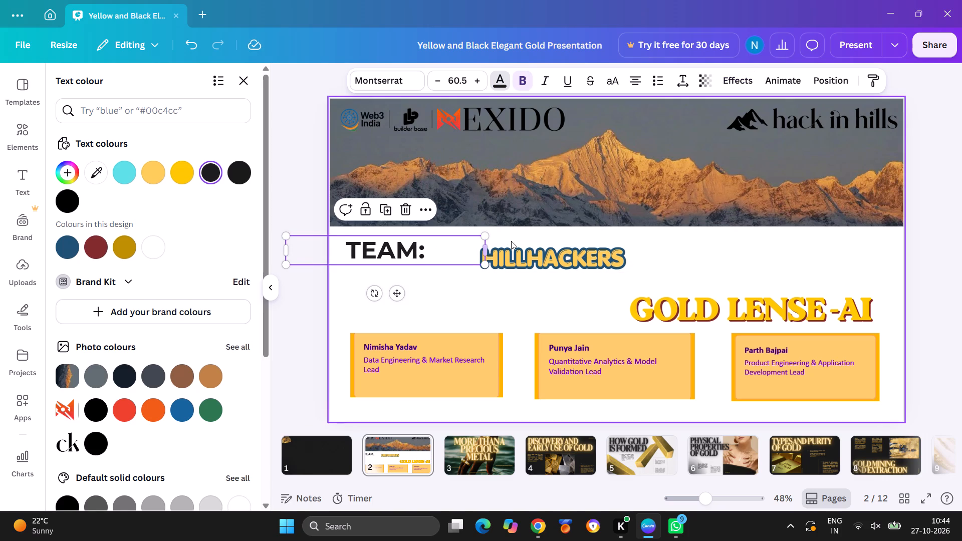
pyautogui.click(512, 249)
pyautogui.moveTo(512, 249); pyautogui.dragTo(495, 240)
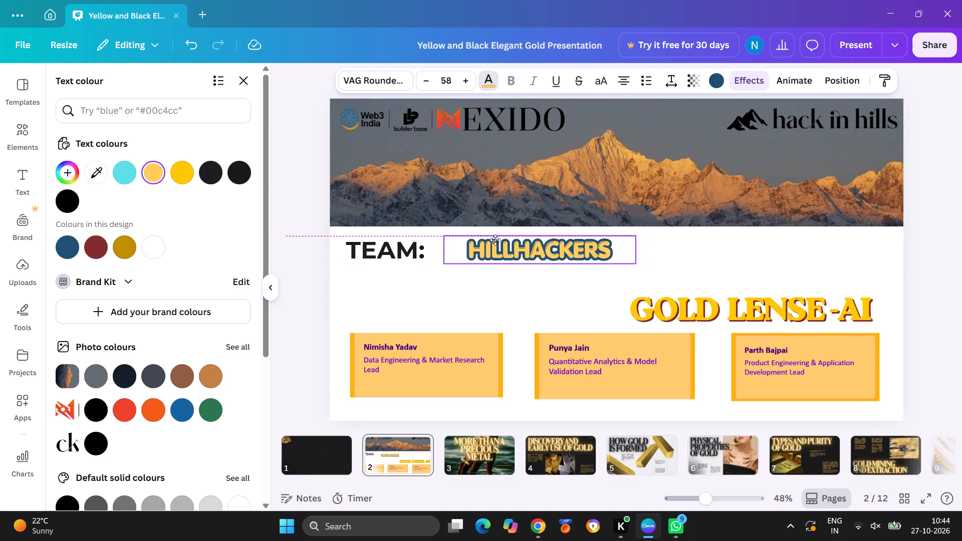
pyautogui.moveTo(495, 240); pyautogui.dragTo(488, 243)
# Increase the HILLHACKERS font size to 69.
pyautogui.tripleClick(468, 81)
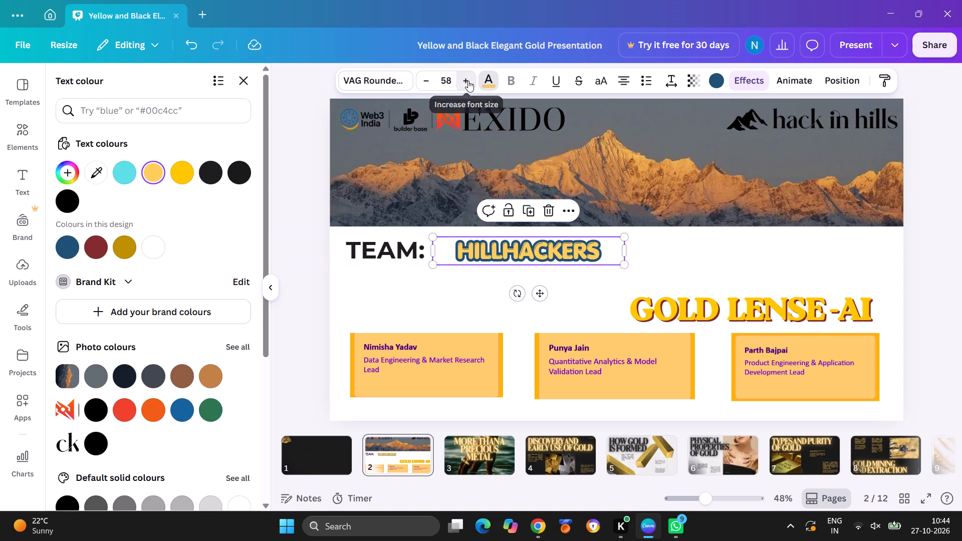
pyautogui.tripleClick(468, 81)
pyautogui.tripleClick(468, 81)
pyautogui.doubleClick(468, 81)
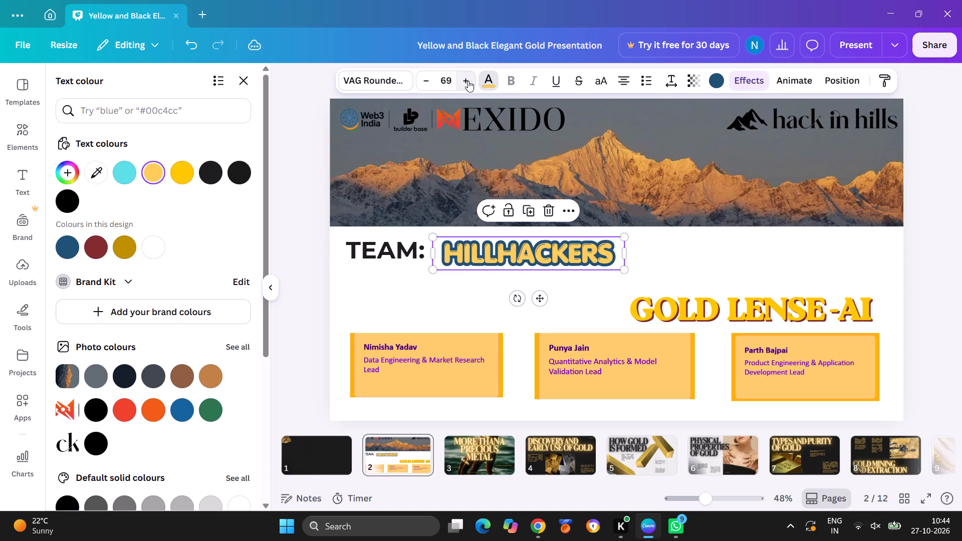
# Reduce the font size of the "TEAM:" heading to 58.6.
pyautogui.click(399, 246)
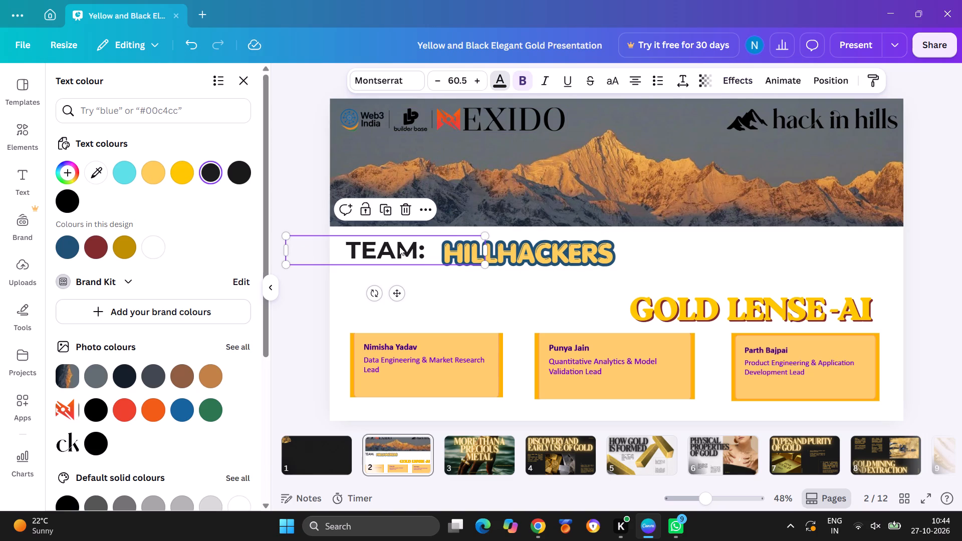
pyautogui.tripleClick(441, 85)
pyautogui.tripleClick(441, 85)
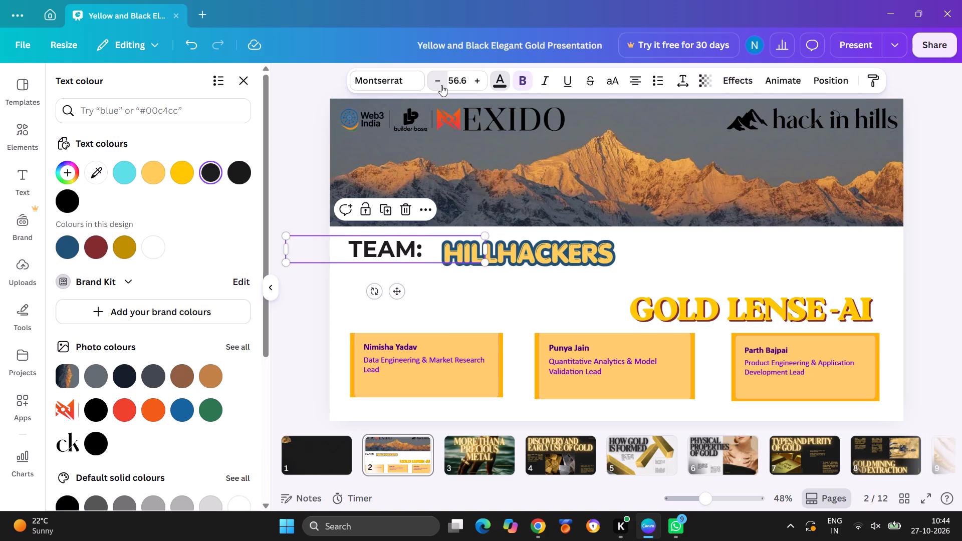
pyautogui.doubleClick(441, 85)
pyautogui.click(441, 85)
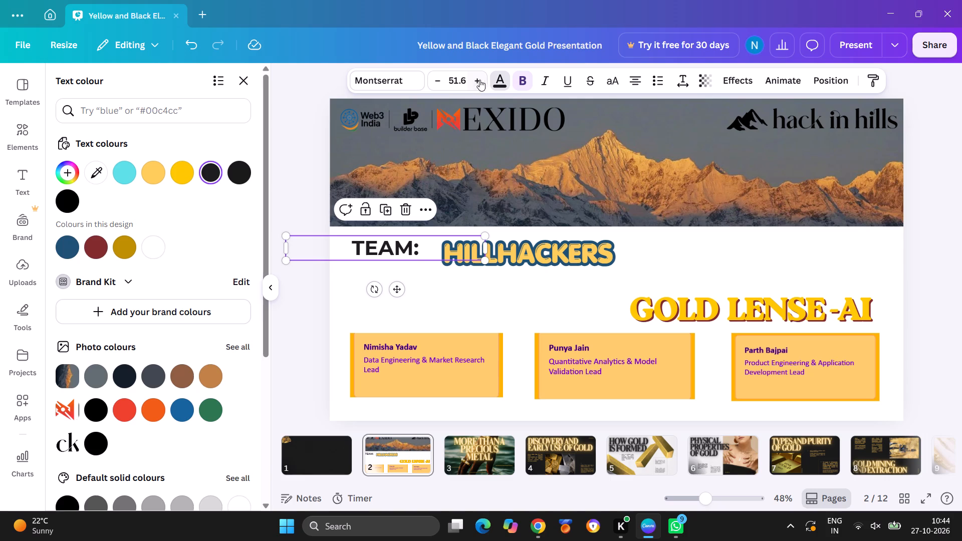
pyautogui.tripleClick(482, 79)
pyautogui.tripleClick(482, 79)
pyautogui.click(482, 79)
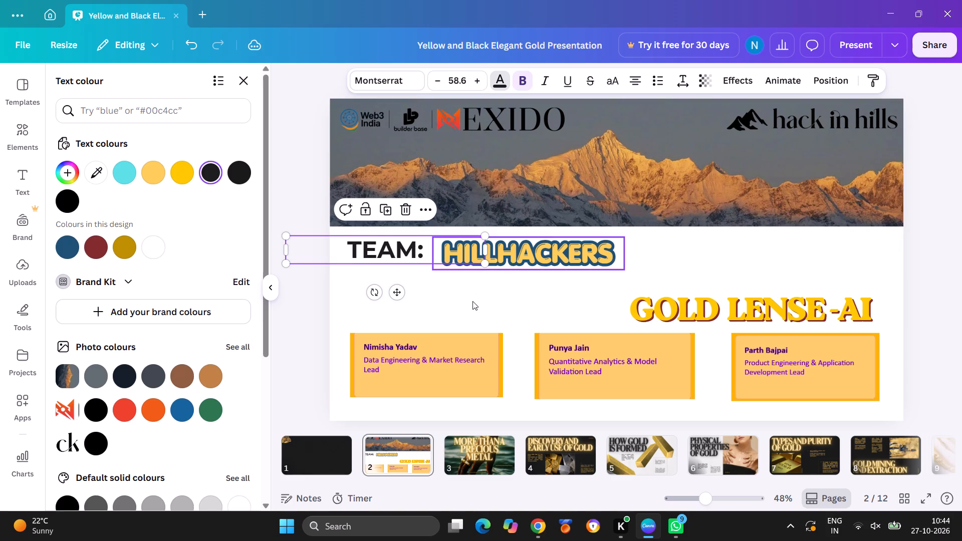
pyautogui.click(472, 301)
# Lower the "TEAM:" heading to line up vertically with HILLHACKERS, and nudge HILLHACKERS slightly closer to the colon.
pyautogui.moveTo(408, 256); pyautogui.dragTo(408, 262)
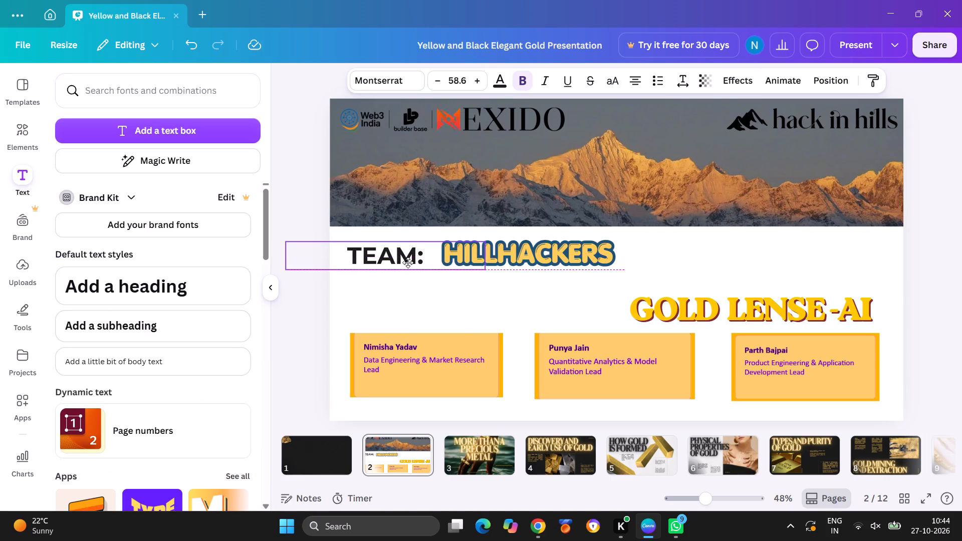
pyautogui.moveTo(408, 262); pyautogui.dragTo(408, 264)
pyautogui.moveTo(408, 264); pyautogui.dragTo(407, 256)
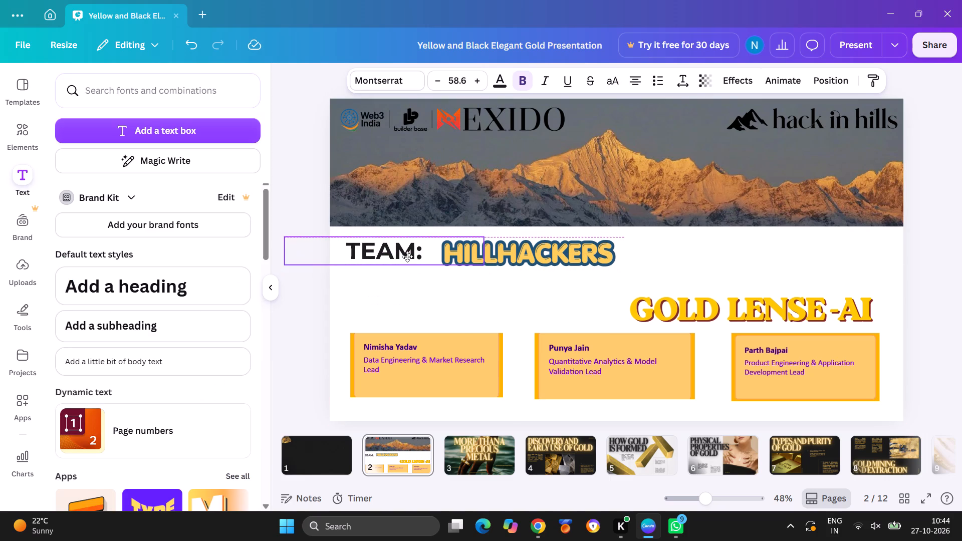
pyautogui.moveTo(407, 256); pyautogui.dragTo(407, 258)
pyautogui.click(453, 285)
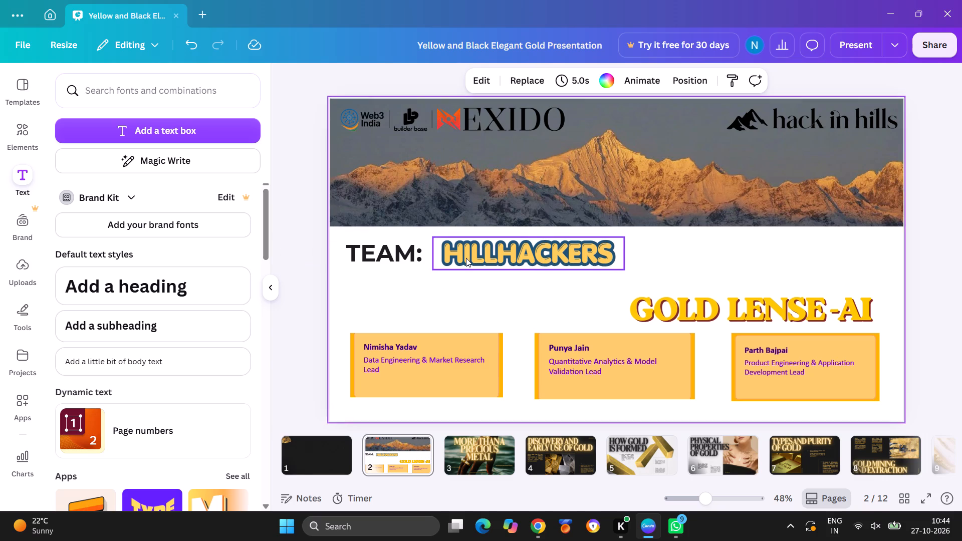
pyautogui.moveTo(466, 258); pyautogui.dragTo(461, 258)
pyautogui.click(463, 295)
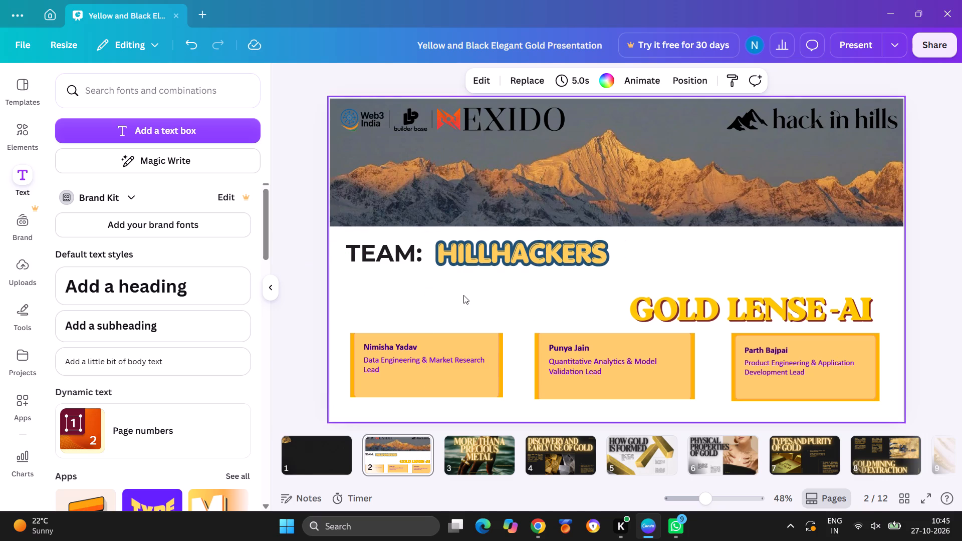
# Move the GOLD LENSE-AI title toward the page's centre, between the team name line and the member cards.
pyautogui.click(674, 309)
pyautogui.moveTo(674, 309); pyautogui.dragTo(532, 311)
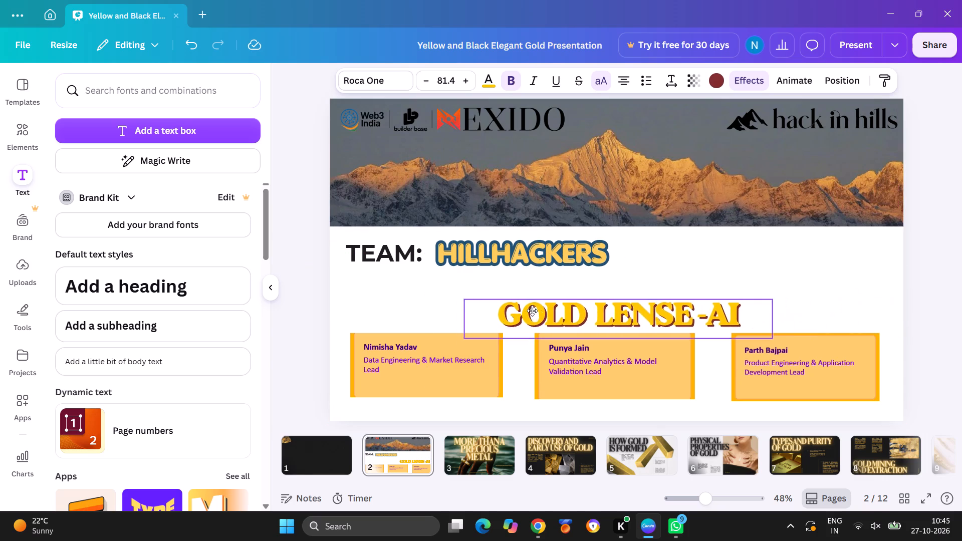
pyautogui.moveTo(532, 311); pyautogui.dragTo(511, 296)
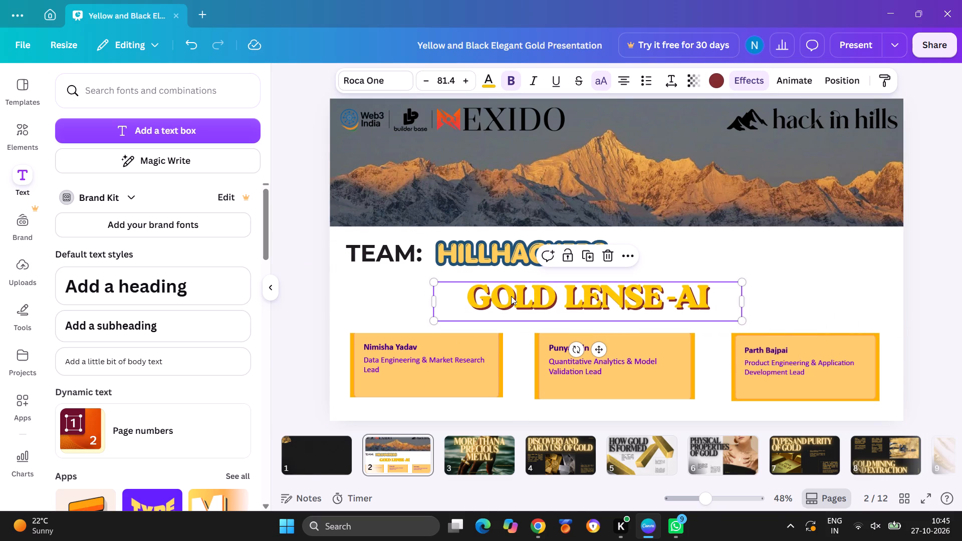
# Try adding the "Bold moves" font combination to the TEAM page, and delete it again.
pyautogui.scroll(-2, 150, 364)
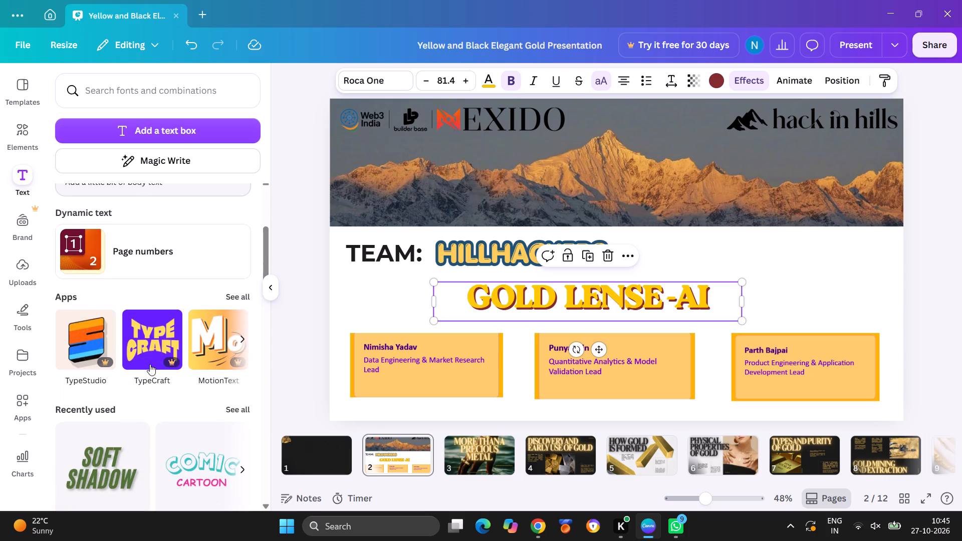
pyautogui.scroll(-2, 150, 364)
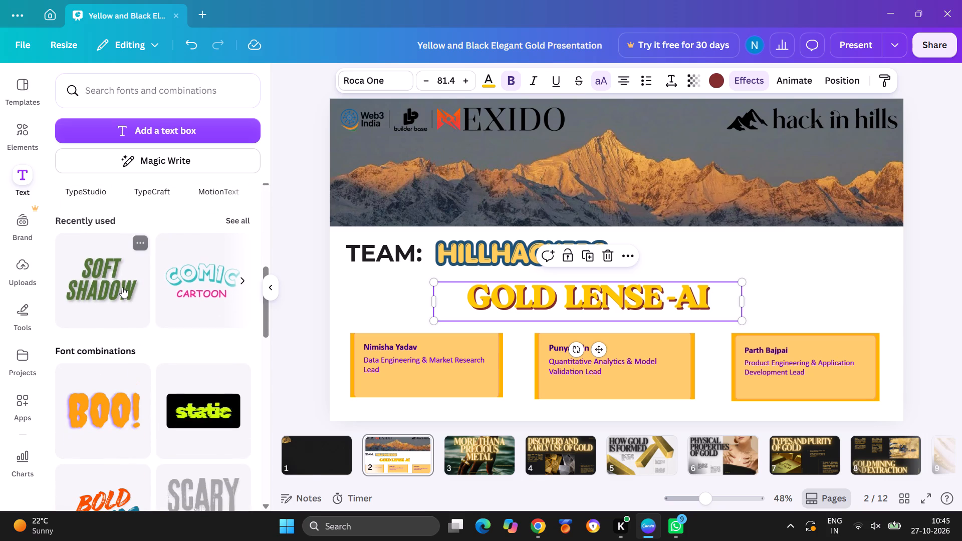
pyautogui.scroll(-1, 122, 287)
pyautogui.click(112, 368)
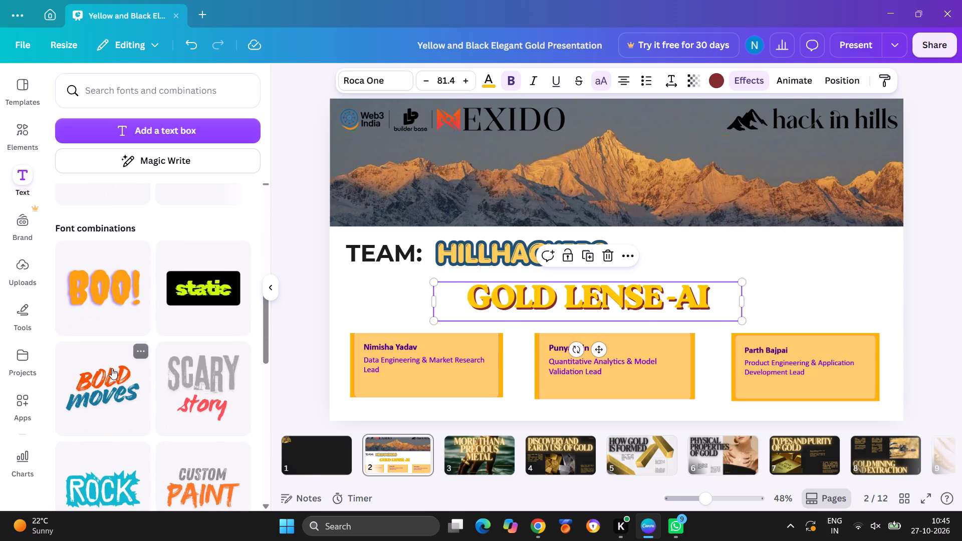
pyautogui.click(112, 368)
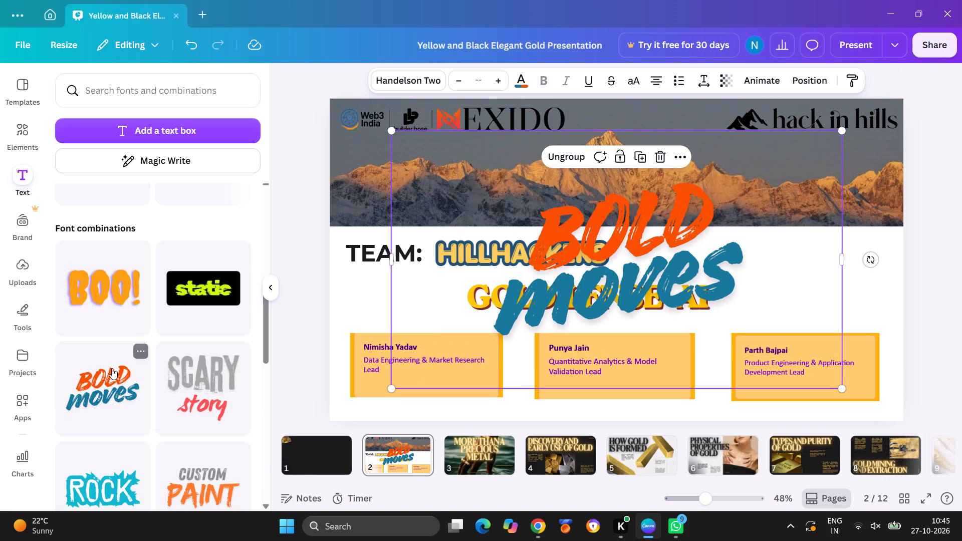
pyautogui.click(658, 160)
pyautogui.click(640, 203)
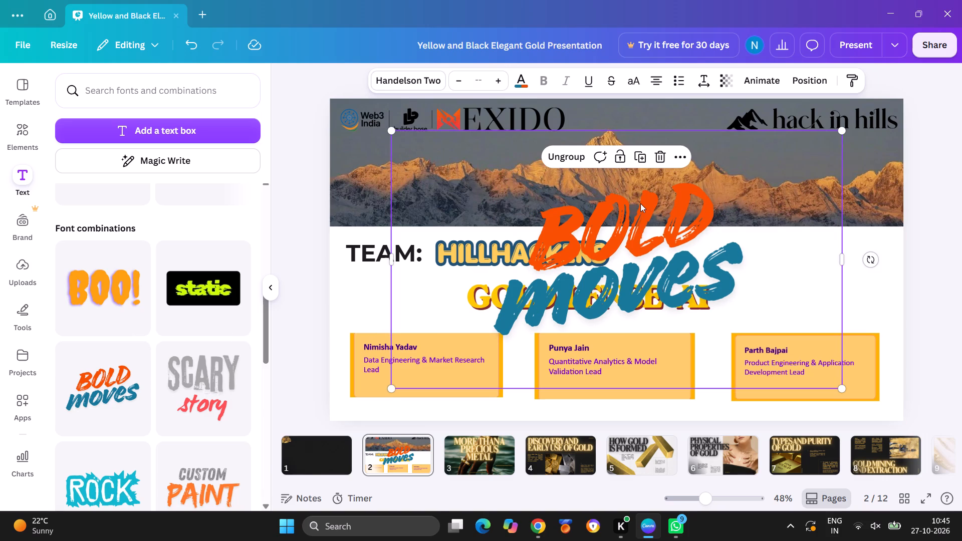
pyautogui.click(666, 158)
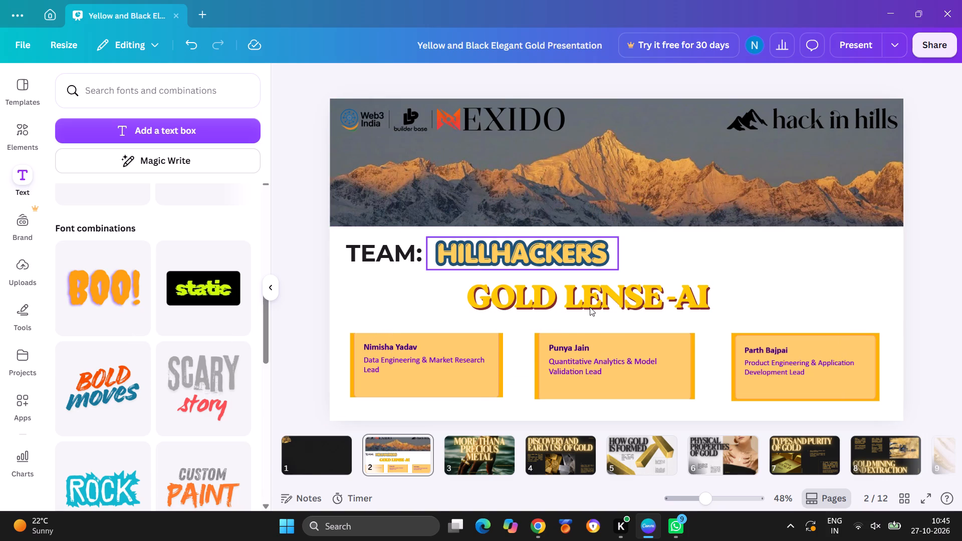
# Look through the ready-made font combinations for another style for the GOLD LENSE-AI title.
pyautogui.click(590, 307)
pyautogui.scroll(-2, 237, 366)
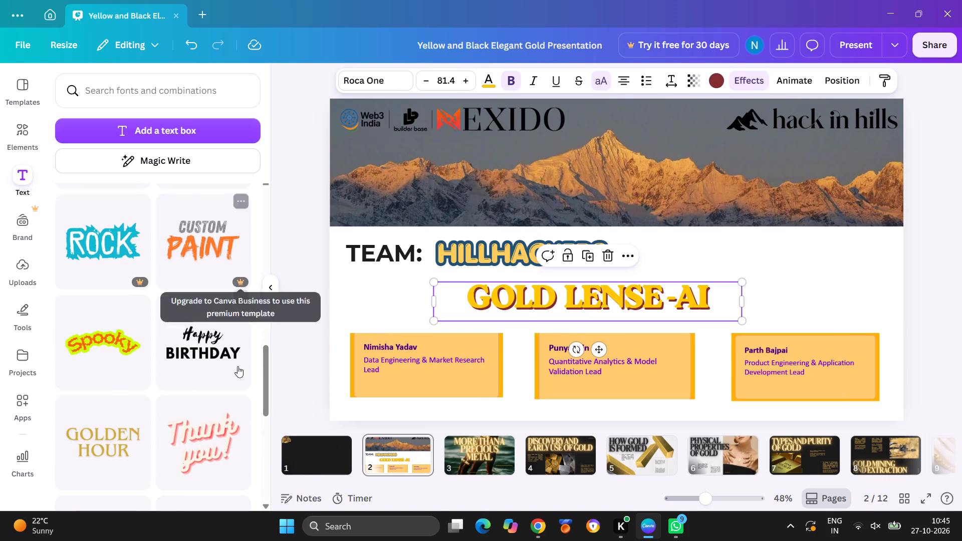
pyautogui.scroll(-1, 237, 366)
pyautogui.scroll(14, 237, 366)
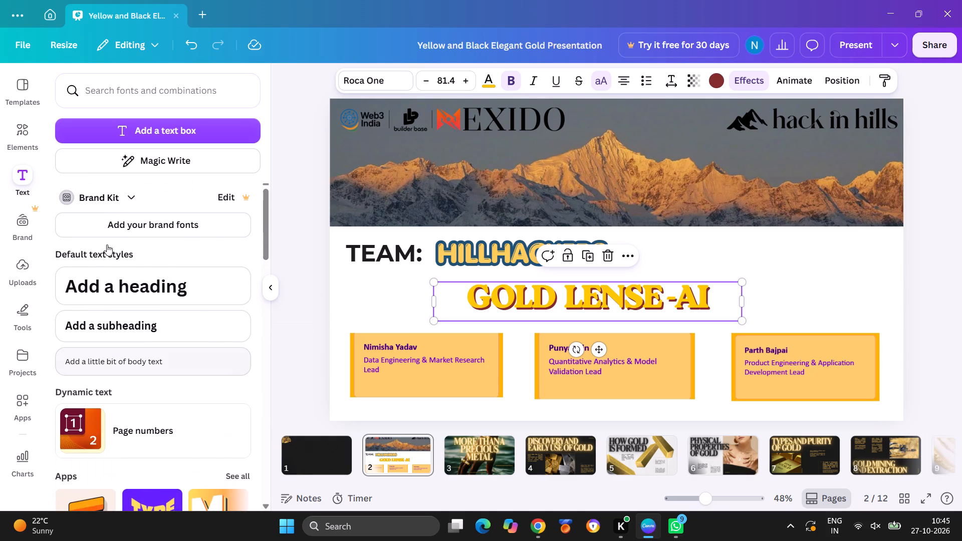
pyautogui.click(37, 170)
pyautogui.moveTo(37, 170); pyautogui.dragTo(252, 269)
pyautogui.click(386, 315)
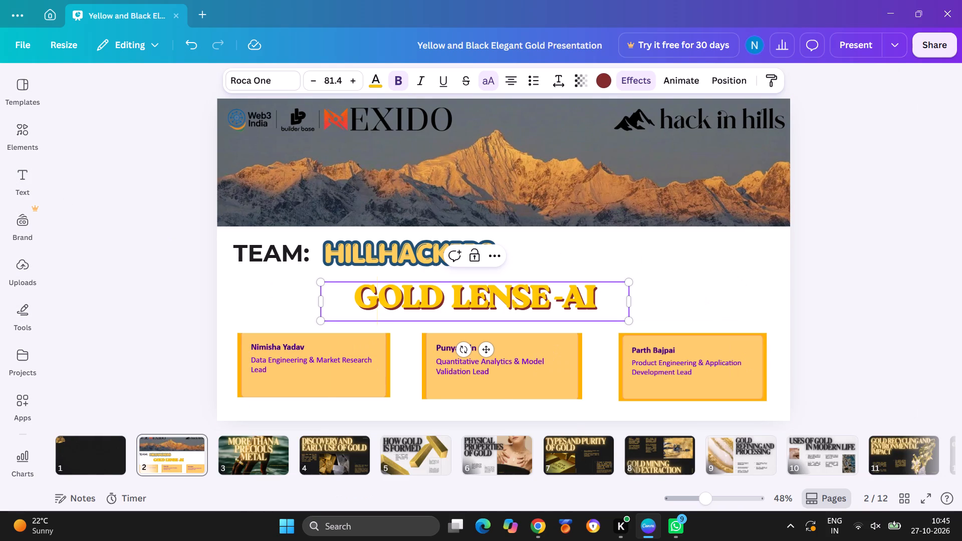
pyautogui.click(6, 165)
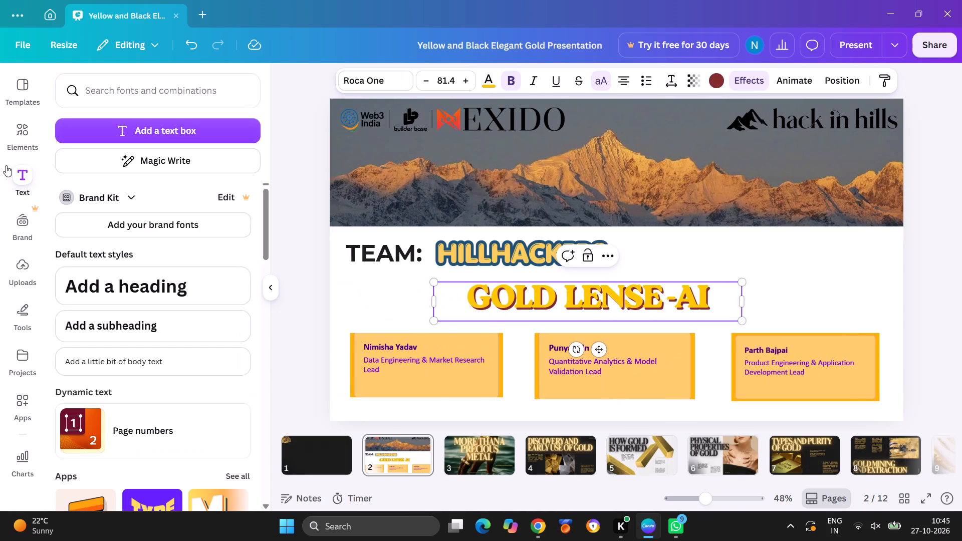
pyautogui.scroll(-2, 136, 254)
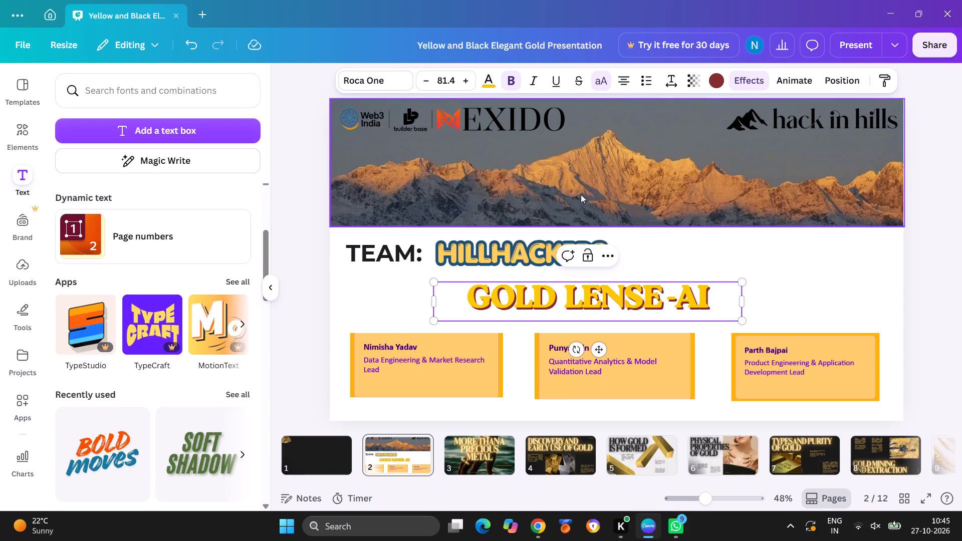
# Try the Neon, Glitch and Arcade text effects on the GOLD LENSE-AI title and settle on Cosmic.
pyautogui.click(747, 75)
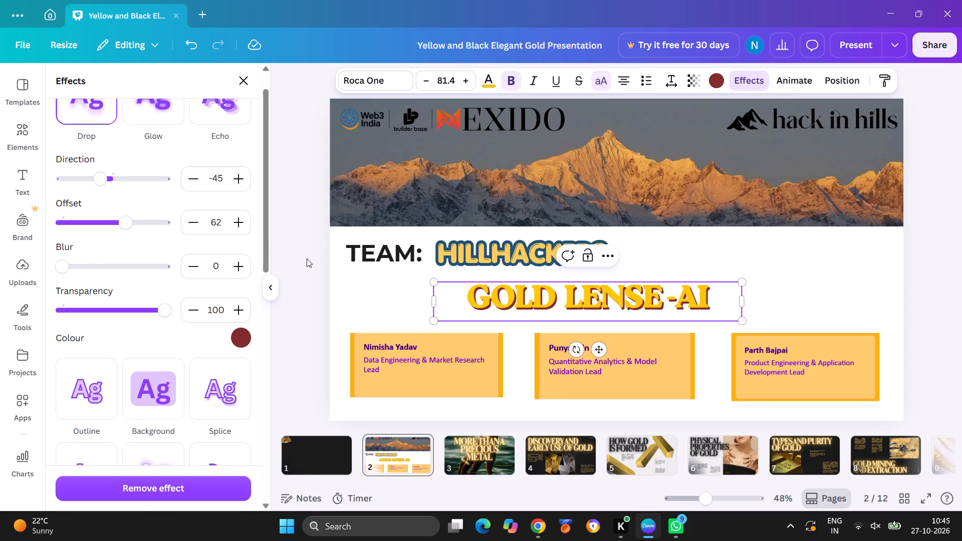
pyautogui.scroll(-3, 171, 330)
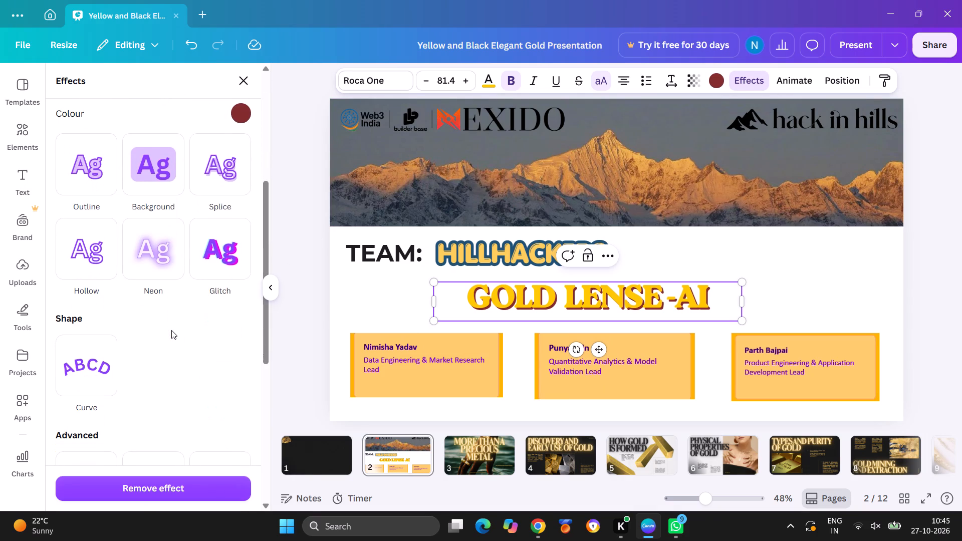
pyautogui.scroll(-1, 171, 330)
pyautogui.click(153, 246)
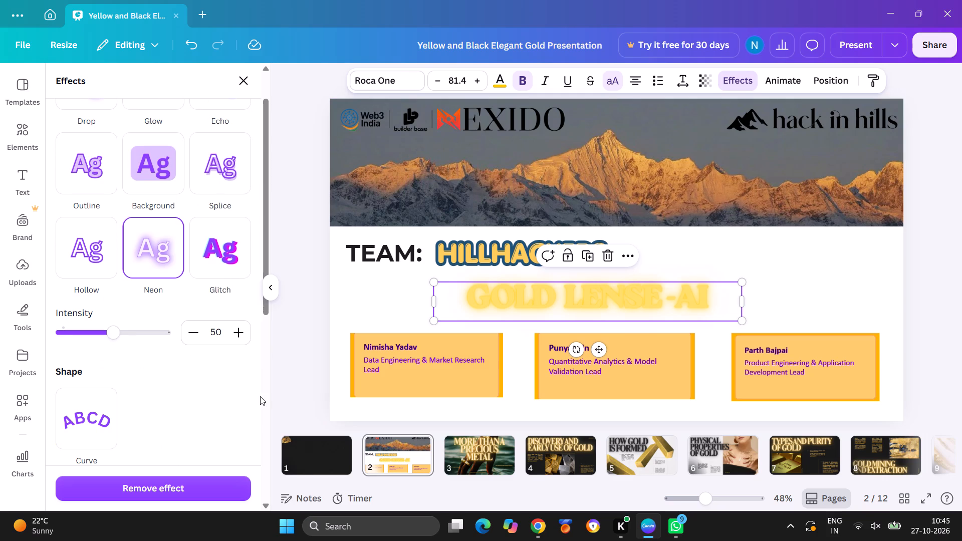
pyautogui.click(219, 241)
pyautogui.scroll(-1, 141, 373)
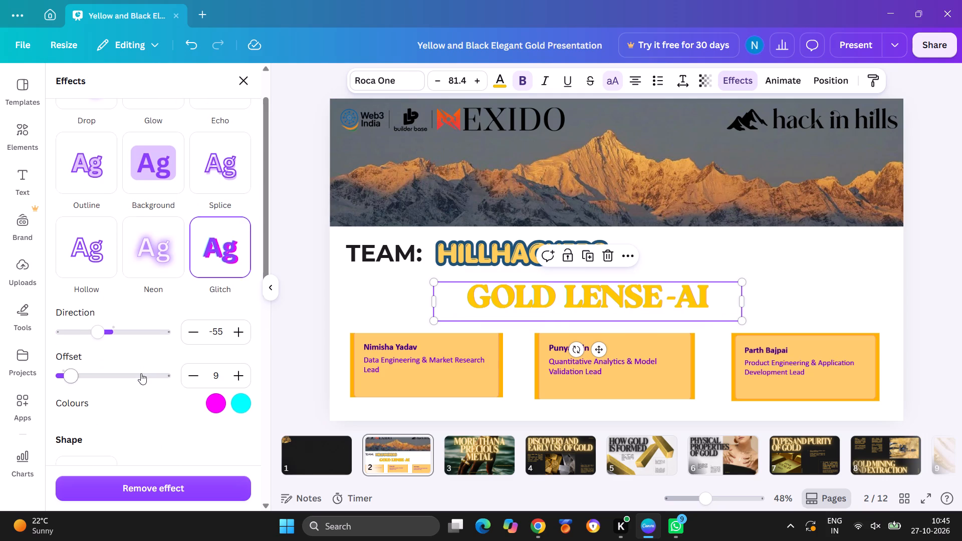
pyautogui.scroll(-8, 141, 373)
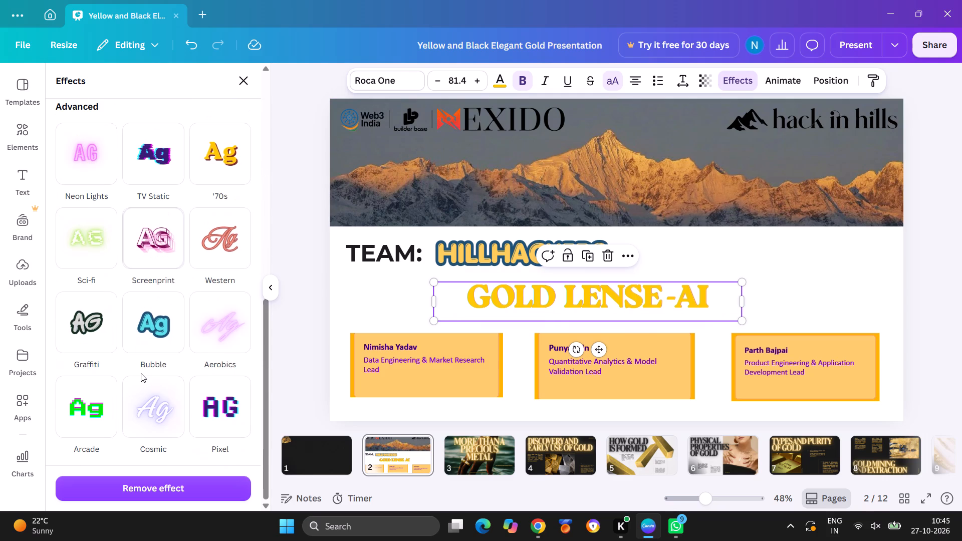
pyautogui.scroll(-1, 141, 373)
pyautogui.click(107, 412)
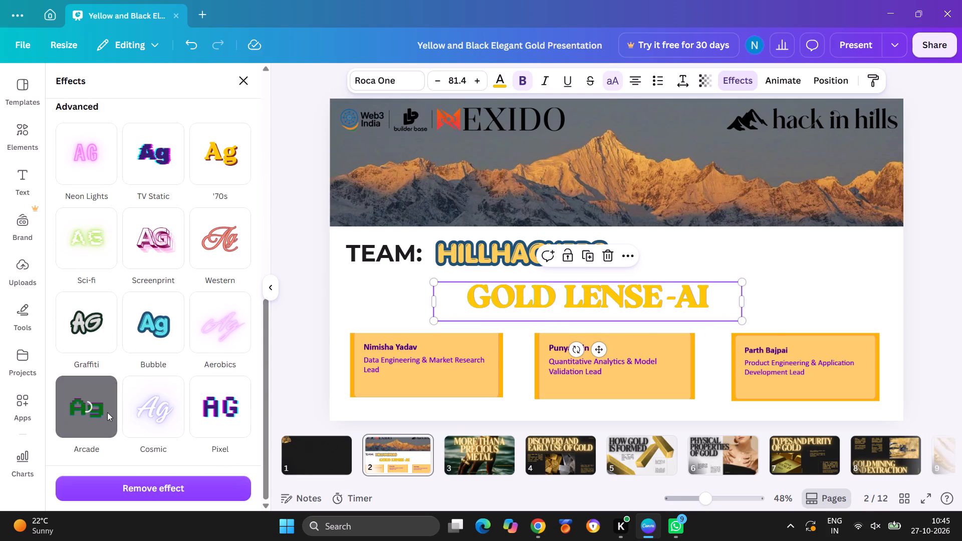
pyautogui.click(159, 412)
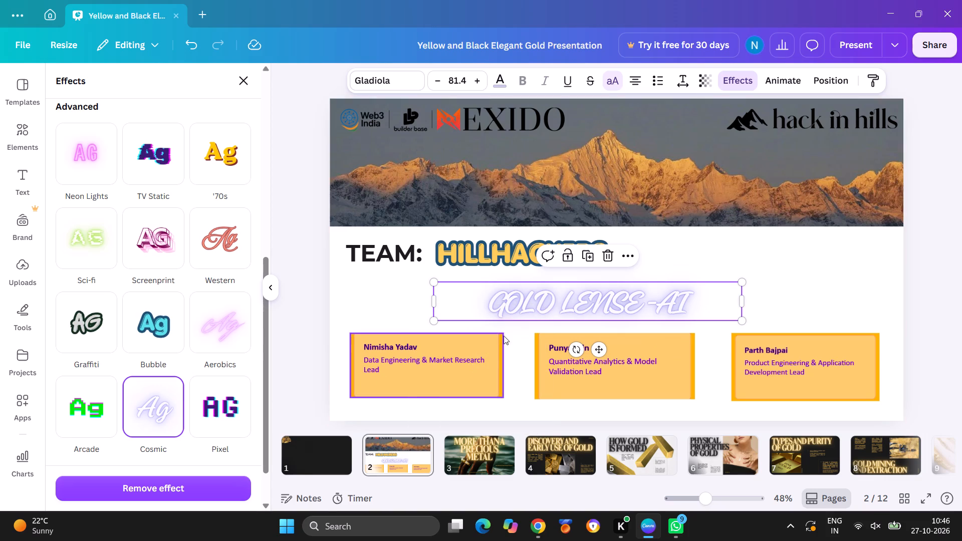
# Colour the GOLD LENSE-AI title dark gold from the design's colours, after trying the light yellow, and try to make it bold.
pyautogui.click(502, 84)
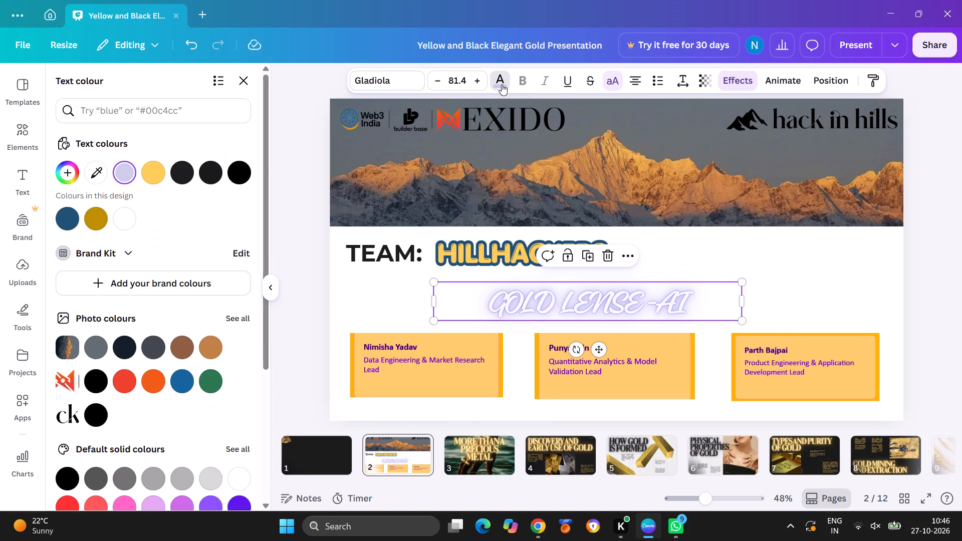
pyautogui.click(155, 170)
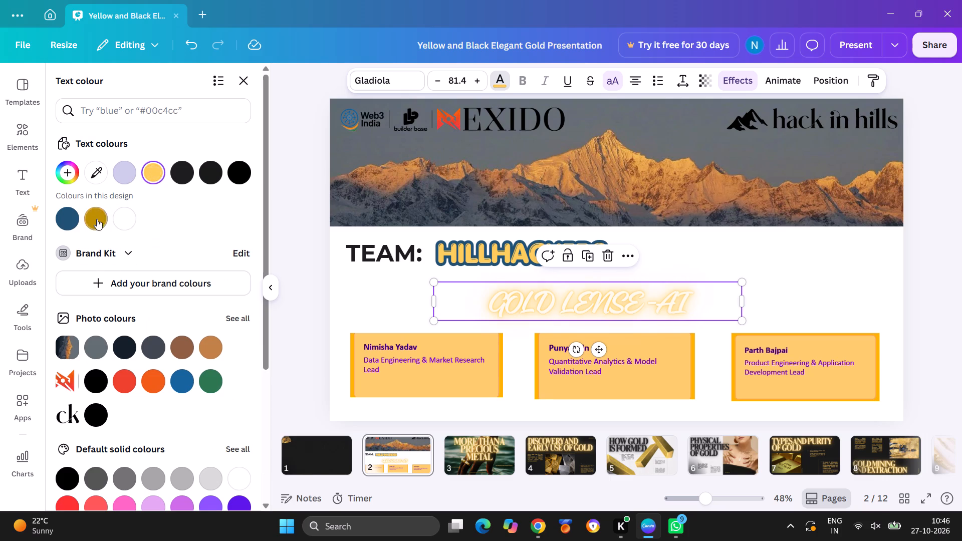
pyautogui.click(97, 219)
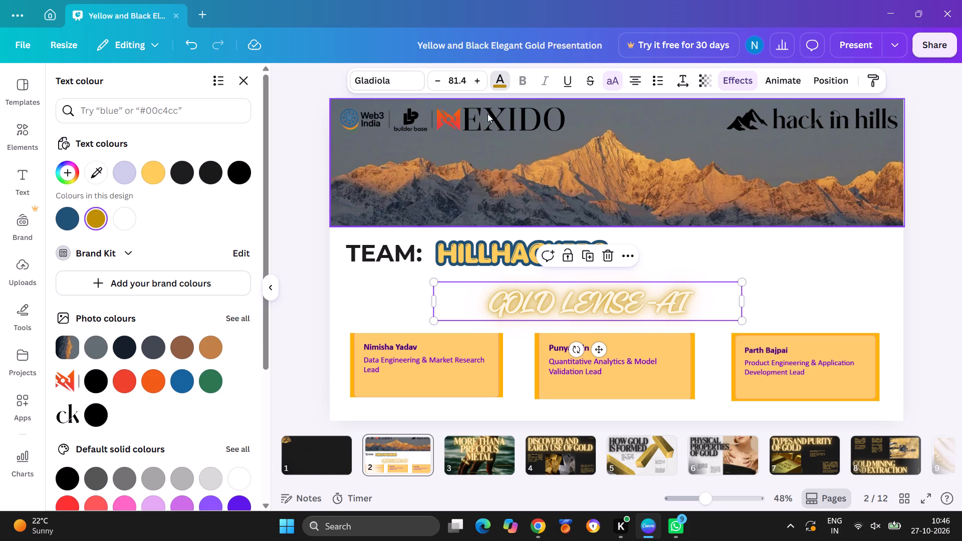
pyautogui.click(524, 85)
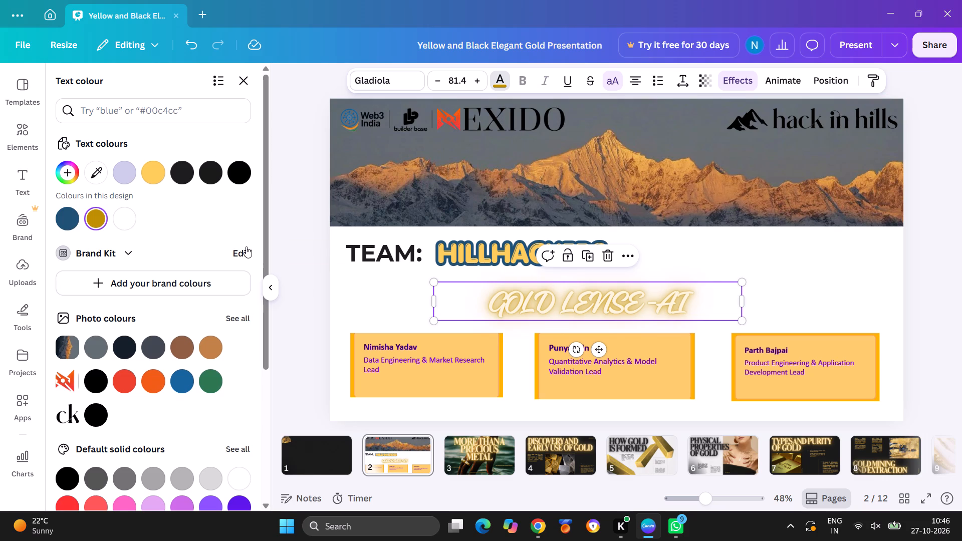
pyautogui.click(238, 81)
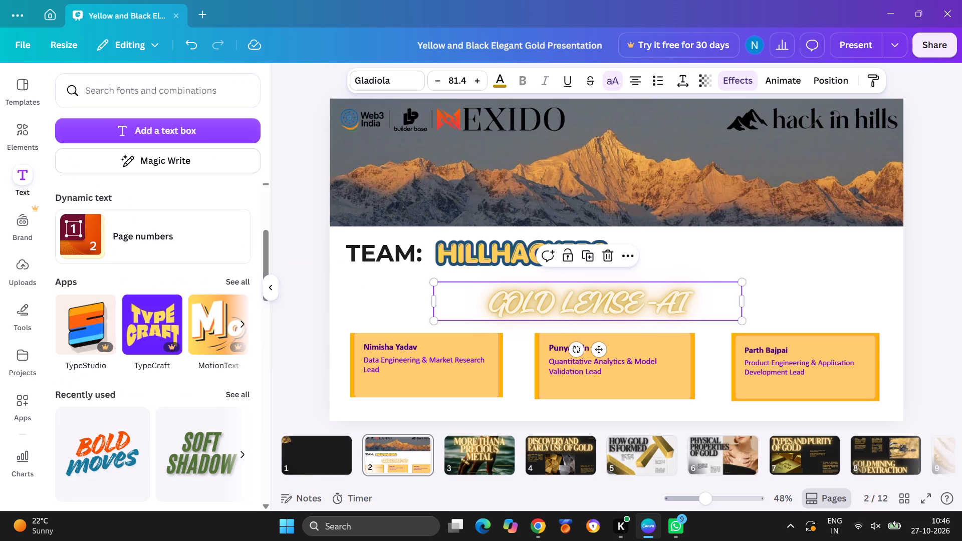
pyautogui.click(520, 84)
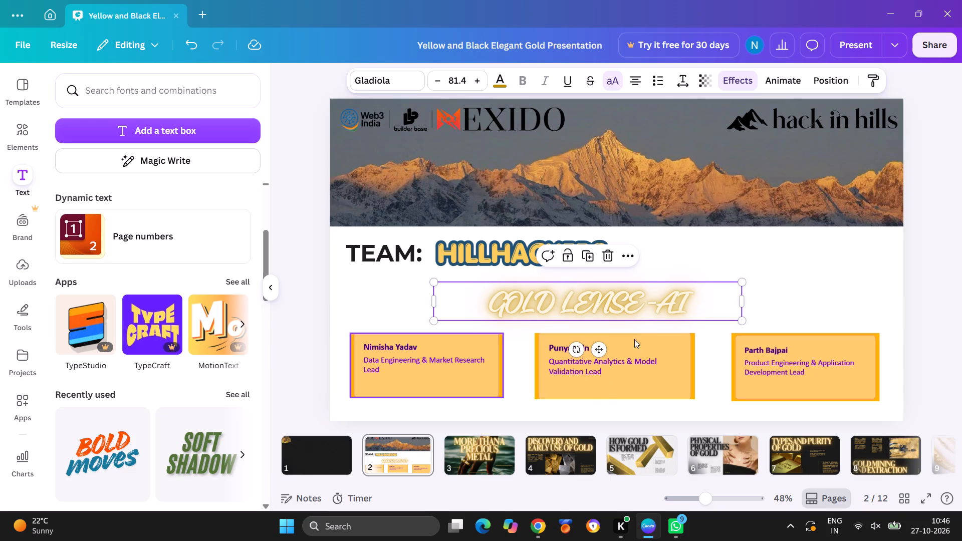
# Shrink the GOLD LENSE-AI title slightly to font size 78.9.
pyautogui.click(649, 296)
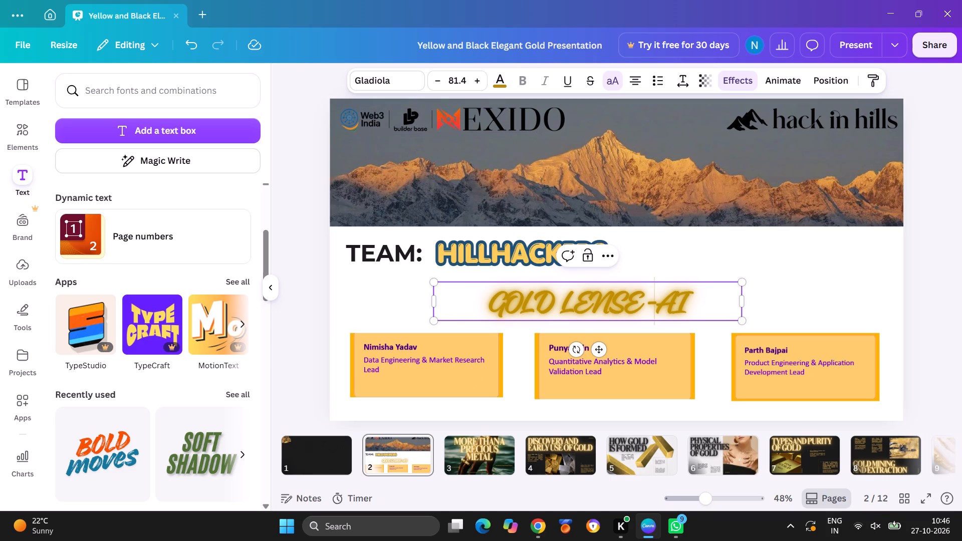
pyautogui.moveTo(437, 320); pyautogui.dragTo(447, 318)
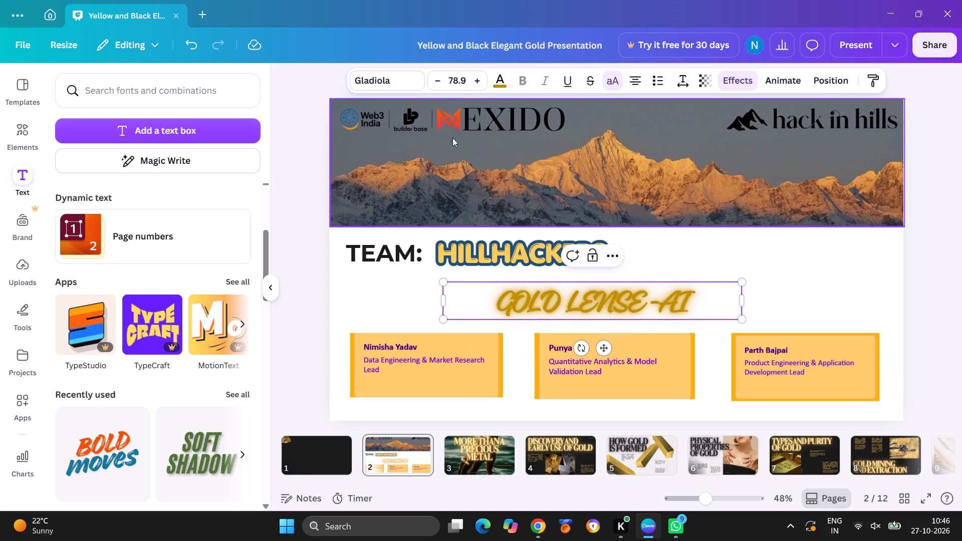
# Look through the Display fonts for a different typeface for the GOLD LENSE-AI title.
pyautogui.click(395, 85)
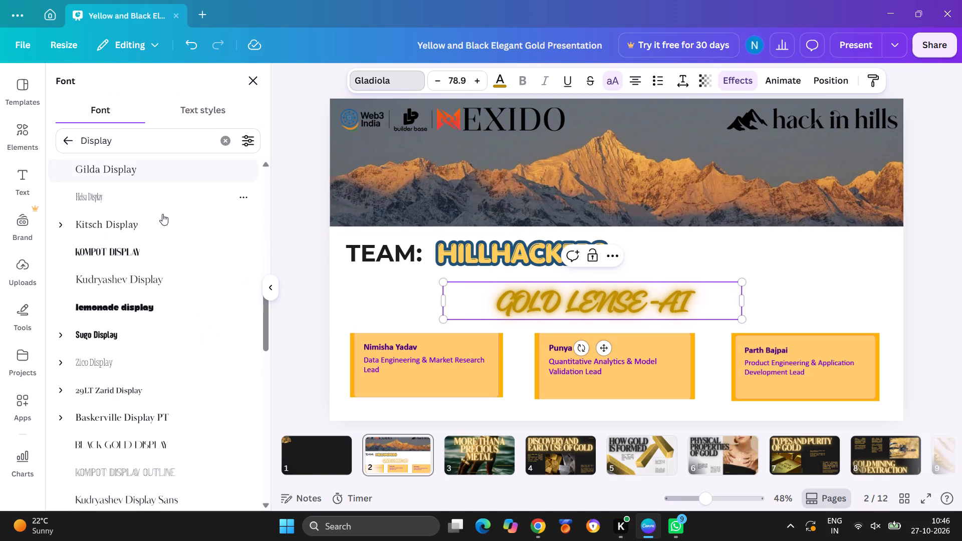
pyautogui.scroll(9, 144, 227)
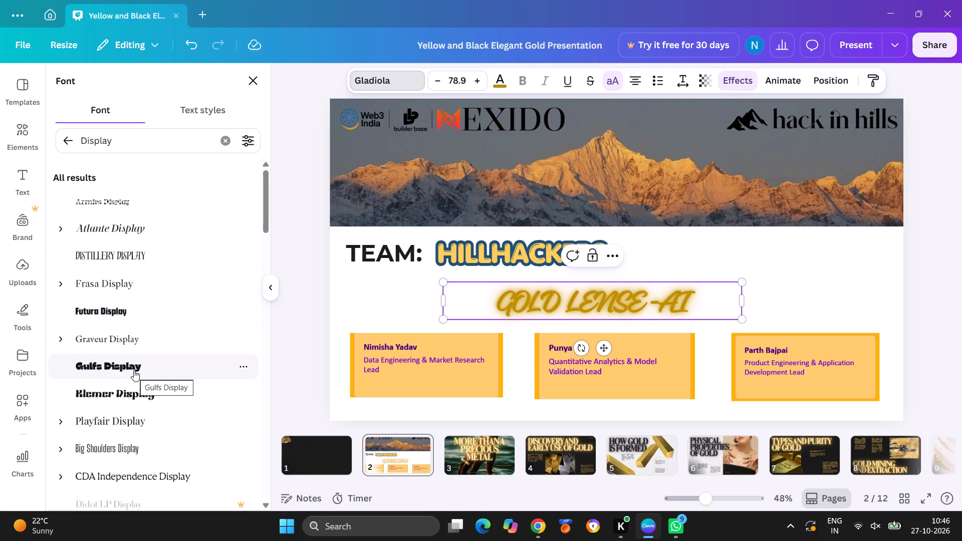
pyautogui.scroll(-3, 134, 370)
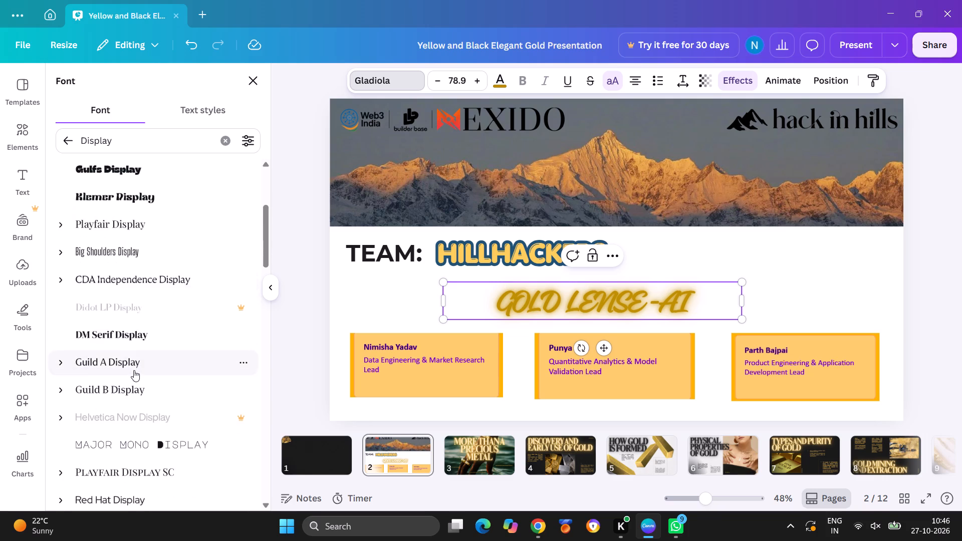
pyautogui.scroll(-5, 134, 370)
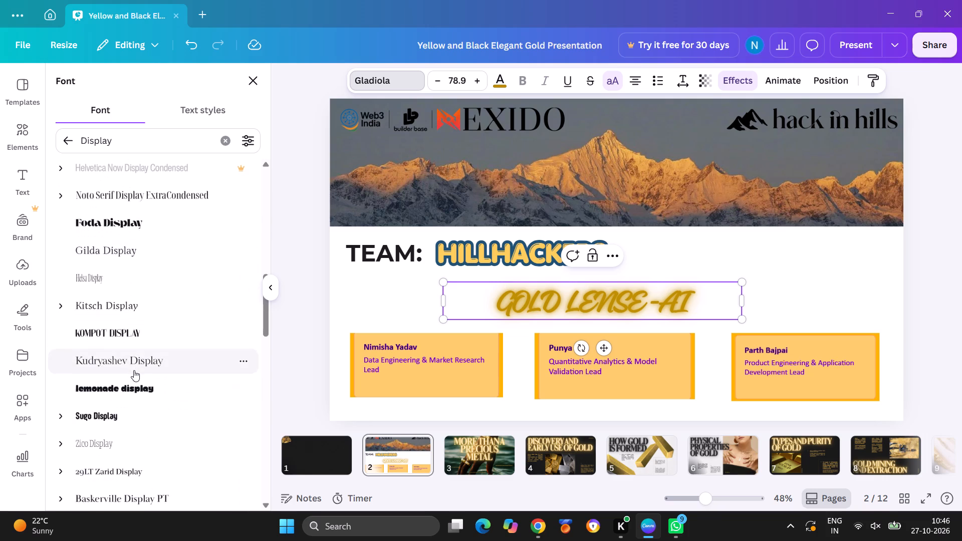
pyautogui.scroll(-2, 134, 370)
# Clear the font search and bring up the Display font category again for the GOLD LENSE-AI title.
pyautogui.click(136, 141)
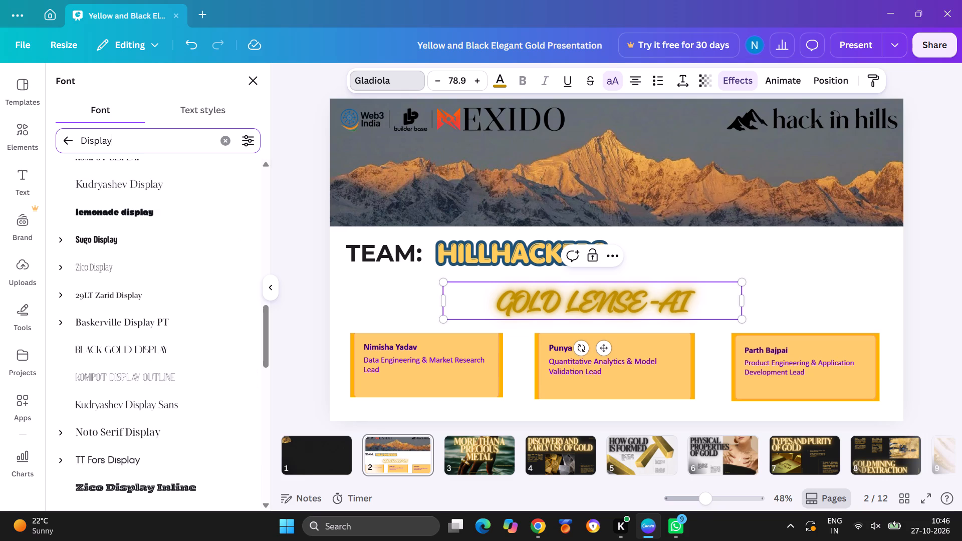
pyautogui.press('BackSpace')
pyautogui.press('BackSpace')
pyautogui.press('BackSpace')
pyautogui.press('BackSpace')
pyautogui.press('BackSpace')
pyautogui.press('BackSpace')
pyautogui.press('BackSpace')
pyautogui.press('BackSpace')
pyautogui.press('BackSpace')
pyautogui.press('BackSpace')
pyautogui.press('BackSpace')
pyautogui.press('BackSpace')
pyautogui.press('BackSpace')
pyautogui.press('BackSpace')
pyautogui.press('BackSpace')
pyautogui.press('BackSpace')
pyautogui.press('BackSpace')
pyautogui.press('BackSpace')
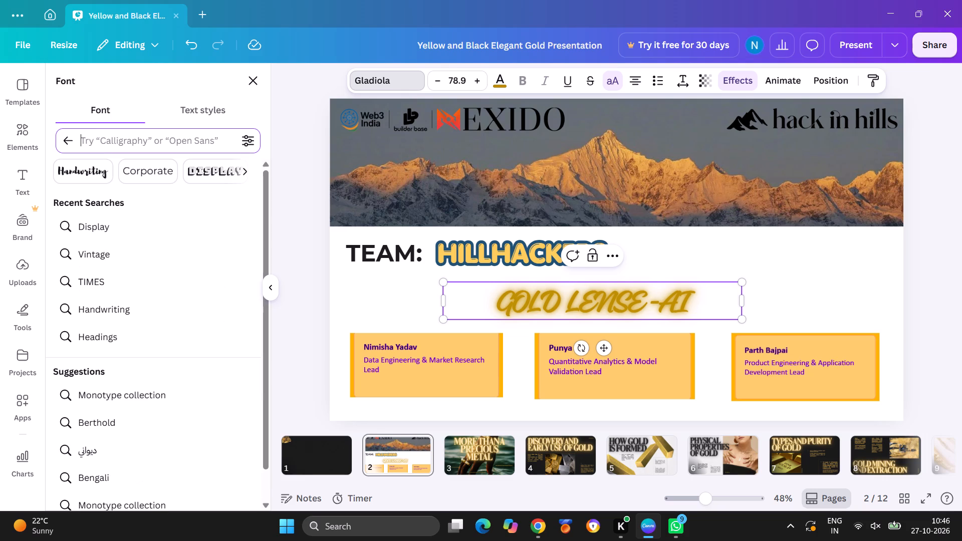
pyautogui.click(213, 164)
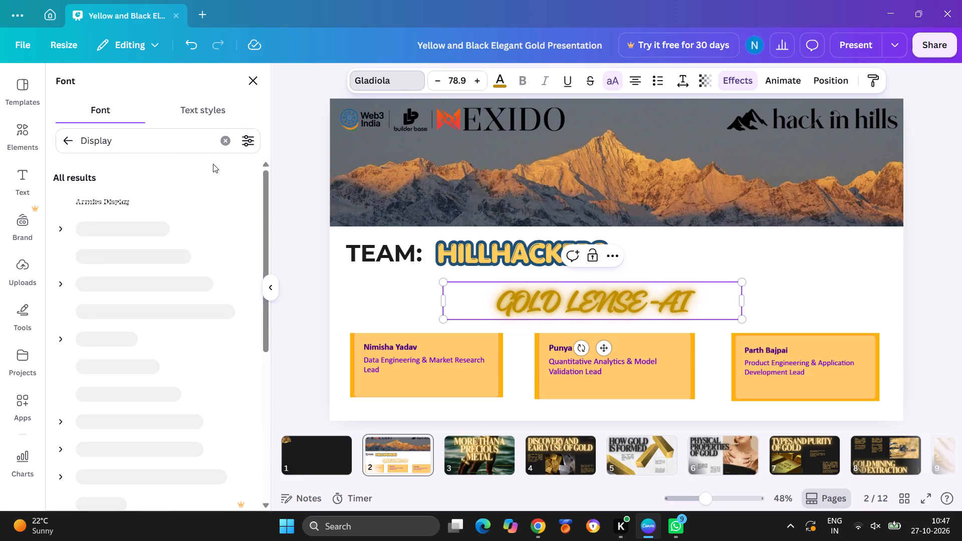
# Clear the Display font search and look through the font suggestions, text styles and font combinations for the GOLD LENSE-AI title.
pyautogui.click(135, 145)
pyautogui.press('BackSpace')
pyautogui.press('BackSpace')
pyautogui.press('BackSpace')
pyautogui.press('BackSpace')
pyautogui.press('BackSpace')
pyautogui.press('BackSpace')
pyautogui.press('BackSpace')
pyautogui.press('BackSpace')
pyautogui.press('BackSpace')
pyautogui.press('BackSpace')
pyautogui.press('BackSpace')
pyautogui.press('BackSpace')
pyautogui.press('BackSpace')
pyautogui.press('BackSpace')
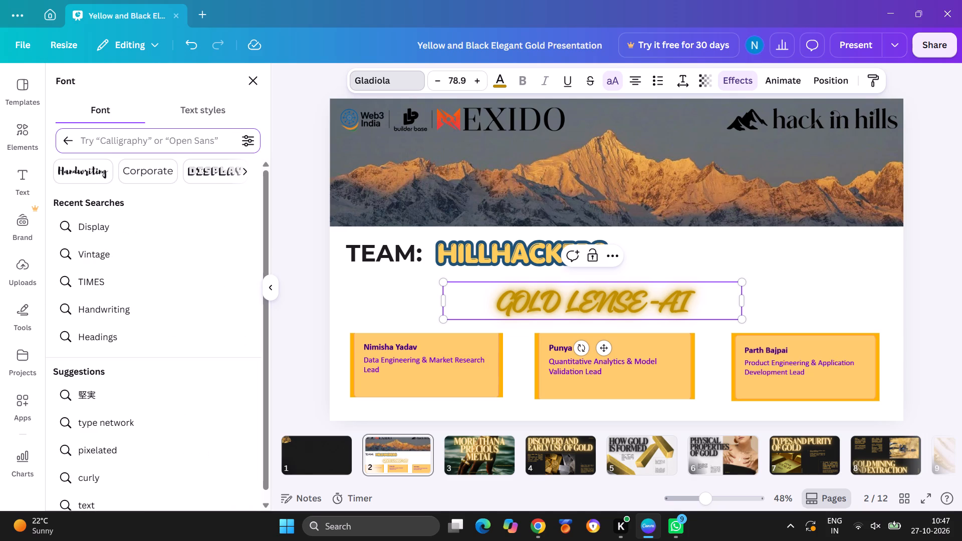
pyautogui.click(187, 118)
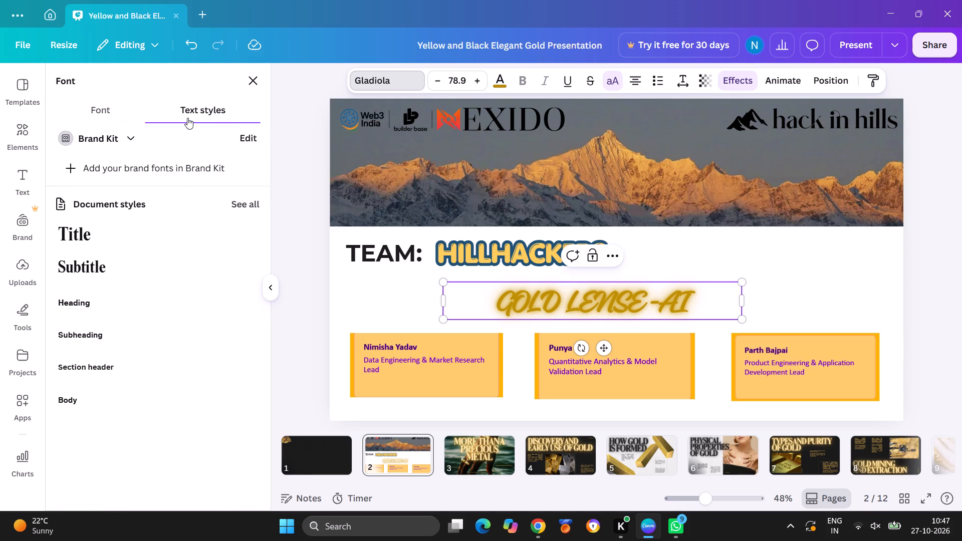
pyautogui.click(100, 114)
pyautogui.scroll(-7, 98, 268)
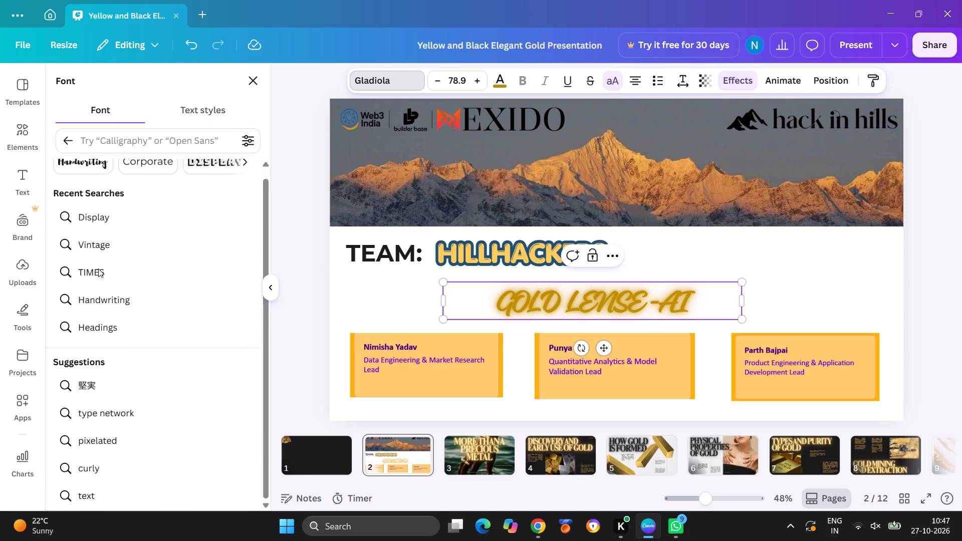
pyautogui.scroll(-6, 98, 268)
pyautogui.scroll(-3, 110, 424)
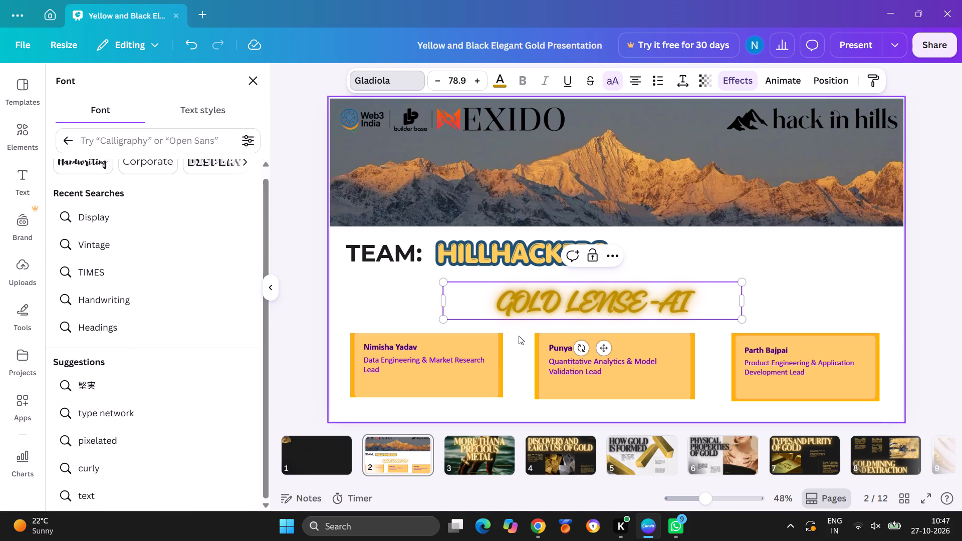
pyautogui.click(513, 294)
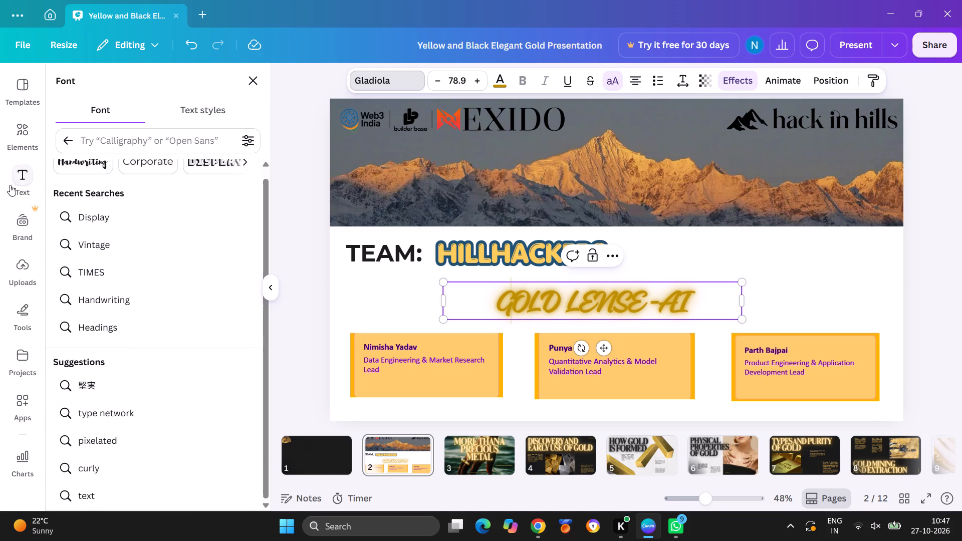
pyautogui.click(10, 189)
pyautogui.scroll(-2, 161, 268)
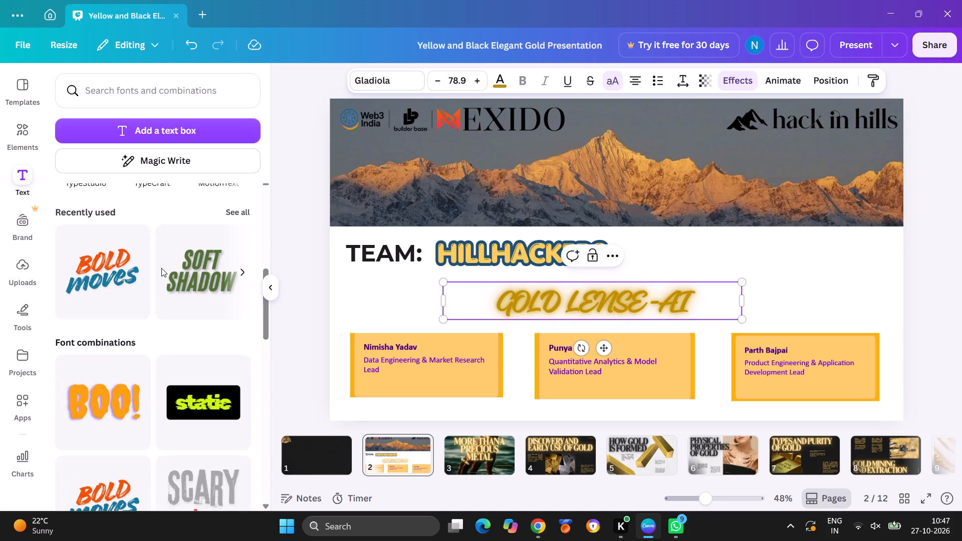
pyautogui.scroll(-1, 161, 268)
pyautogui.scroll(5, 161, 268)
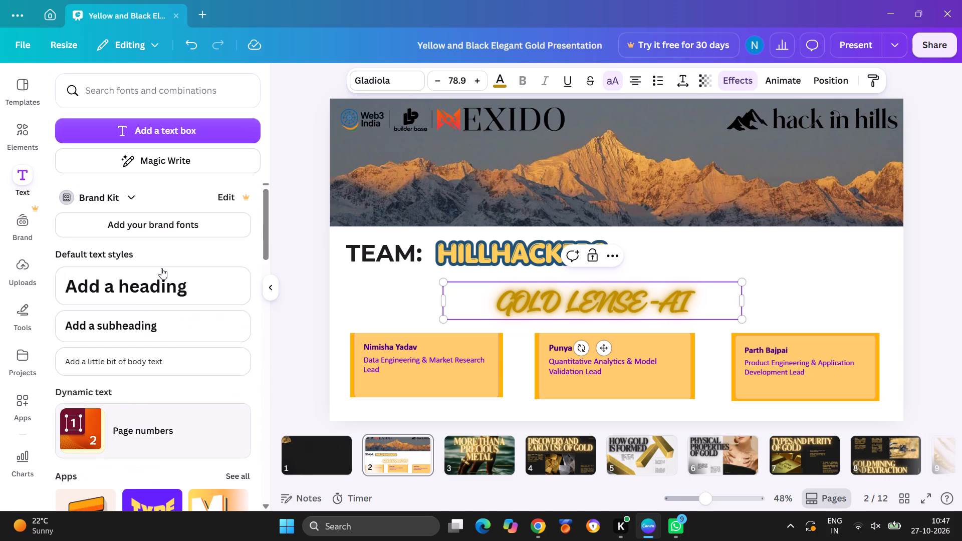
# Replace the Neon effect on the GOLD LENSE-AI title with the Outline effect, after trying Hollow.
pyautogui.click(739, 78)
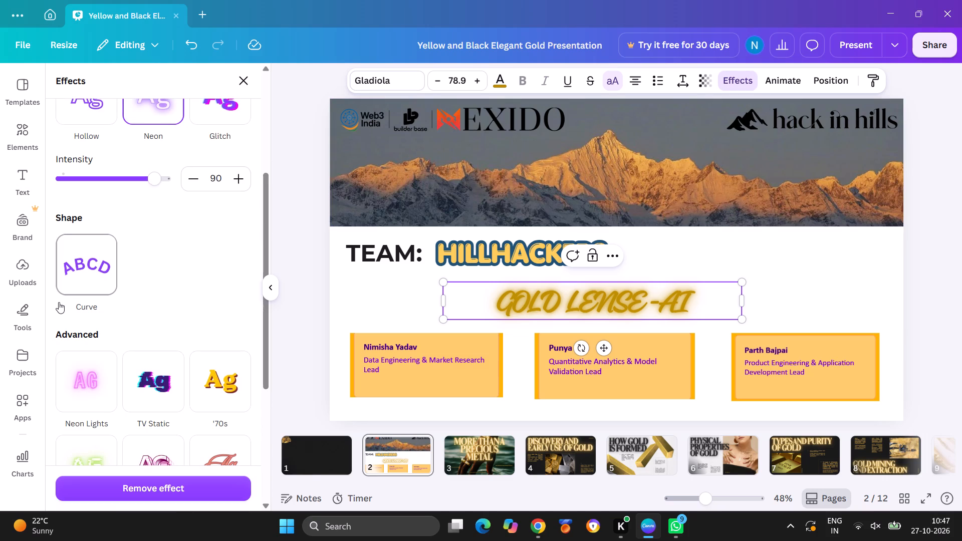
pyautogui.scroll(5, 59, 302)
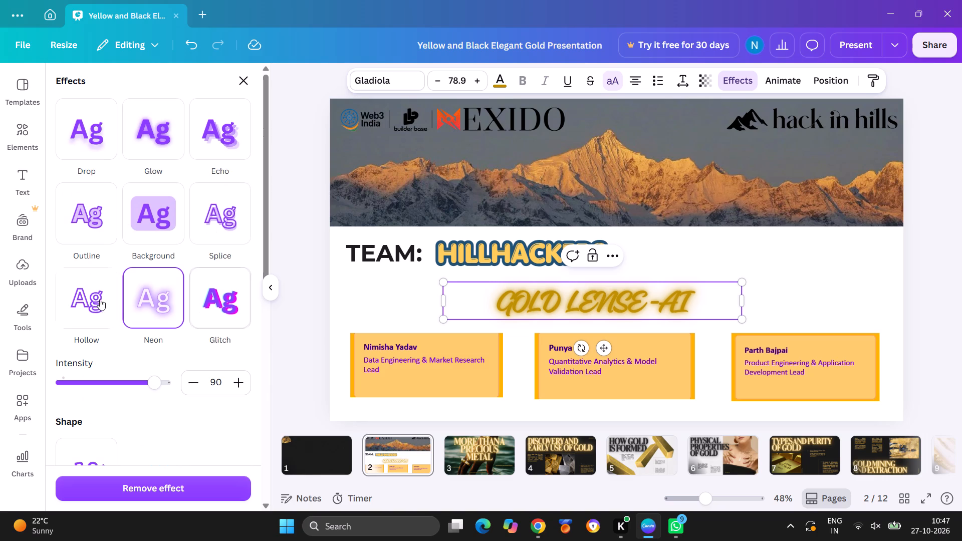
pyautogui.click(99, 299)
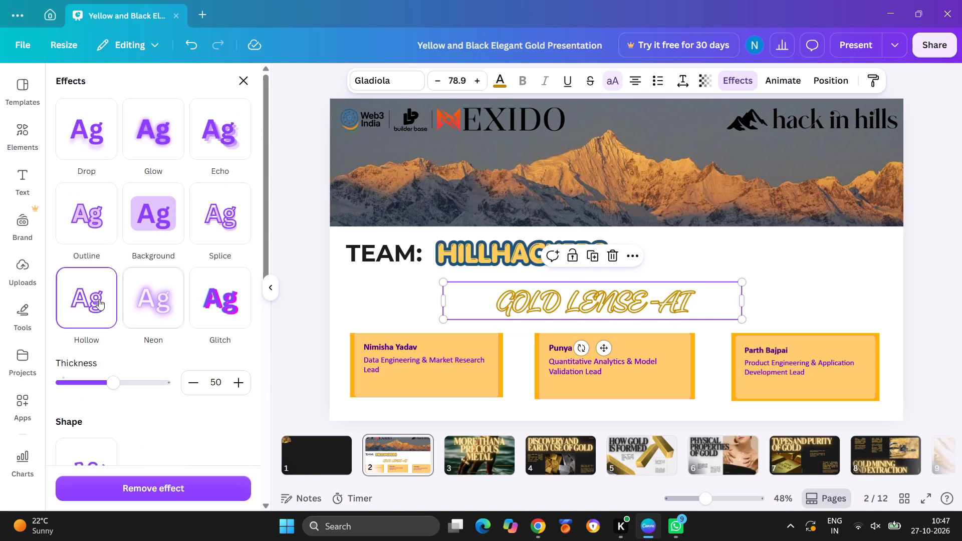
pyautogui.click(96, 237)
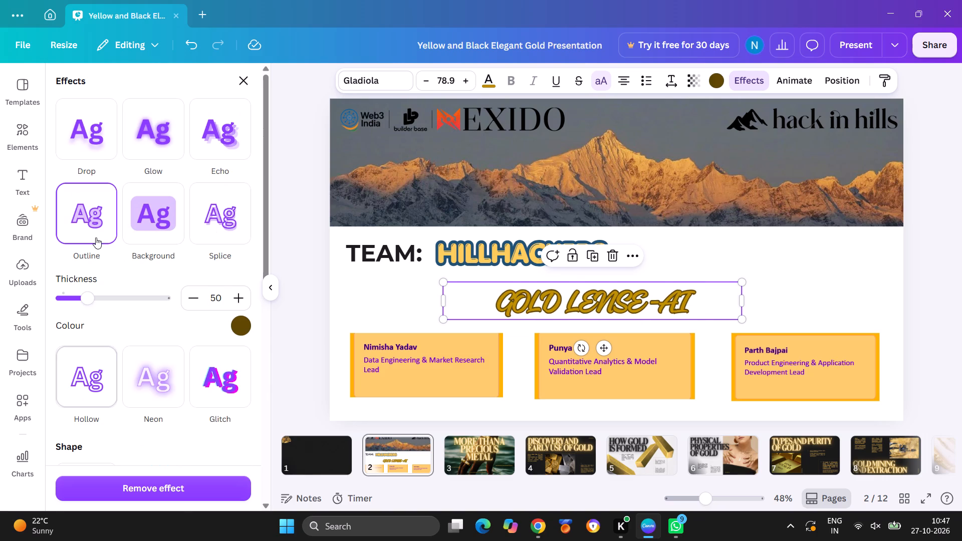
pyautogui.click(96, 237)
pyautogui.click(96, 237)
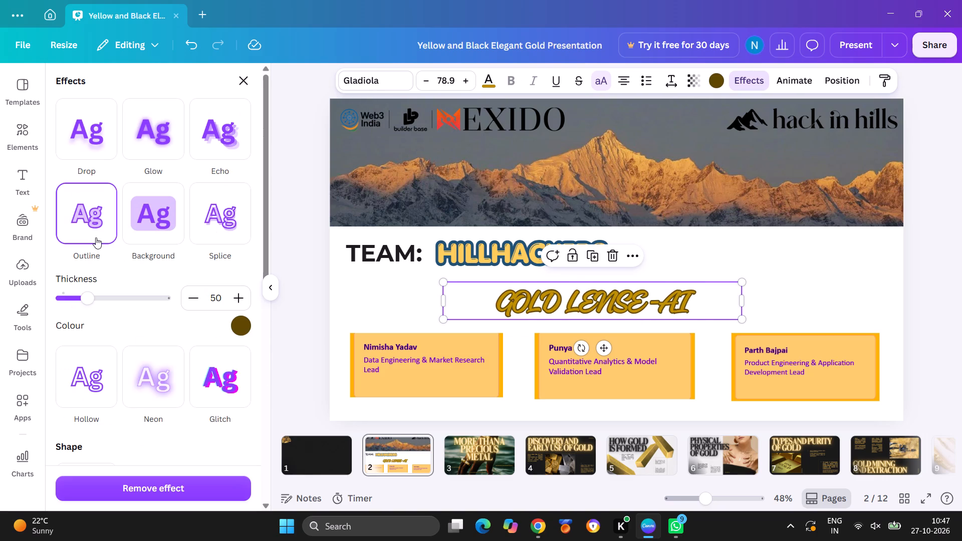
pyautogui.click(96, 237)
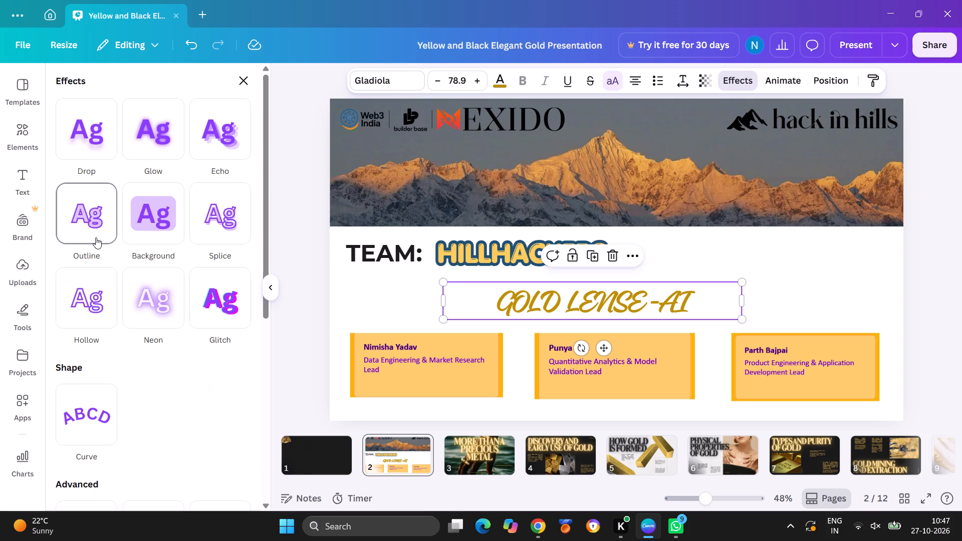
pyautogui.click(96, 237)
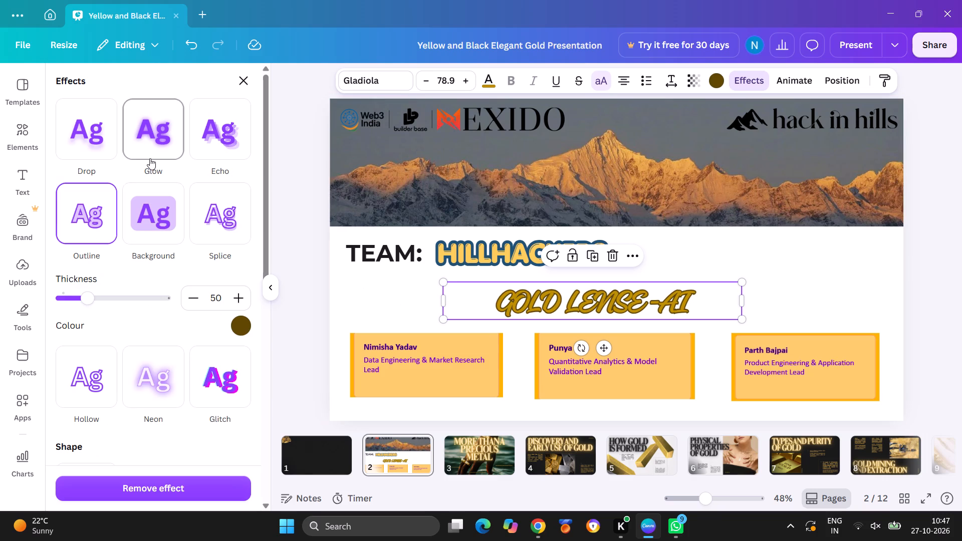
# Search the fonts for Times and set the GOLD LENSE-AI title in Times New Roman.
pyautogui.click(377, 85)
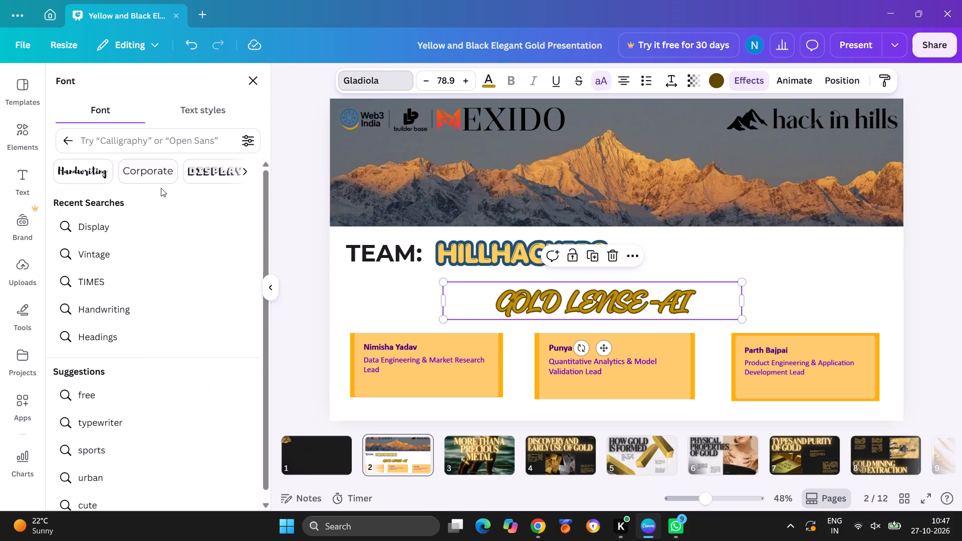
pyautogui.scroll(-3, 118, 268)
pyautogui.scroll(1, 118, 268)
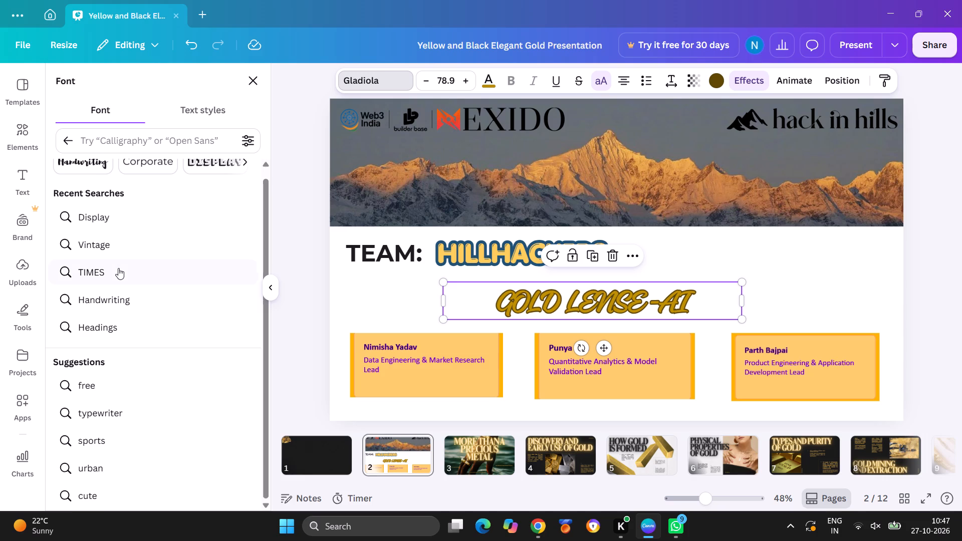
pyautogui.scroll(2, 118, 268)
pyautogui.click(142, 137)
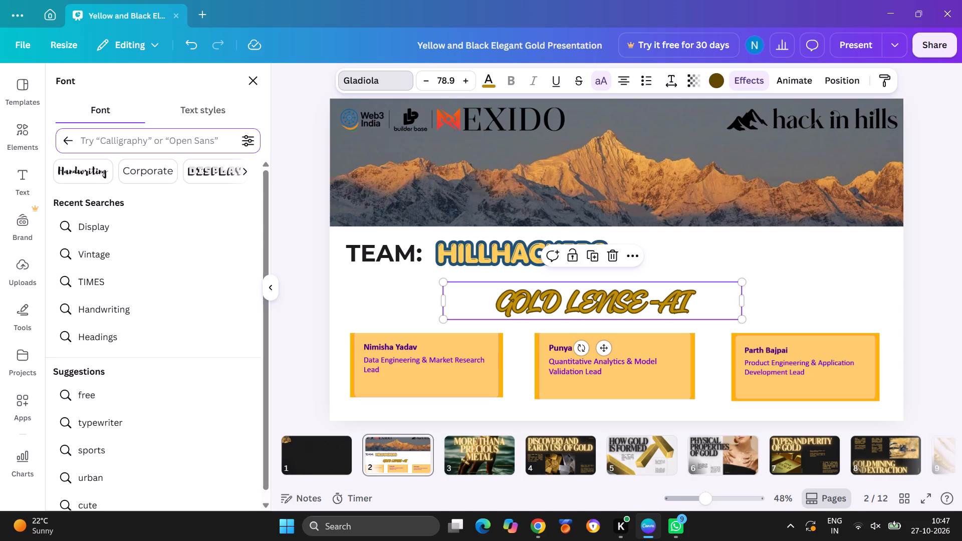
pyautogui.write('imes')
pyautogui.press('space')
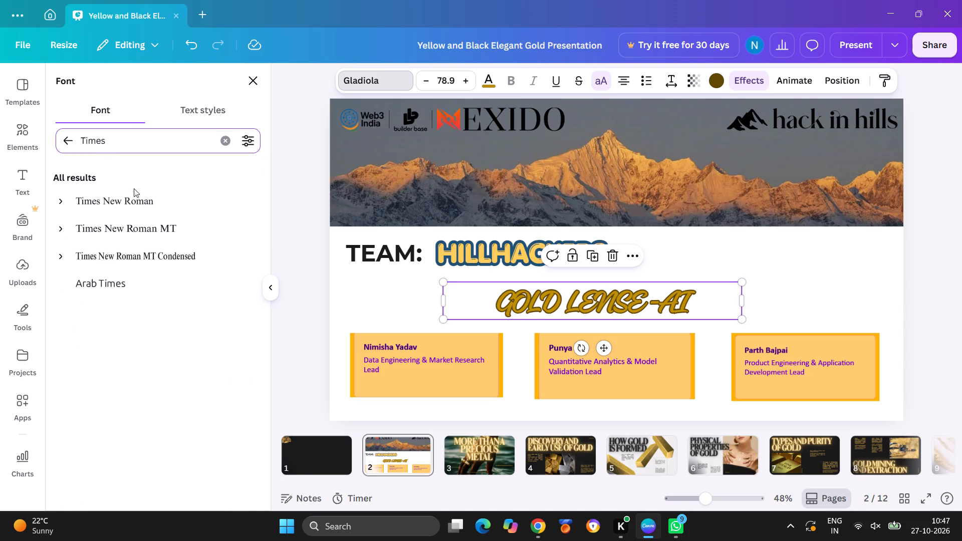
pyautogui.click(134, 188)
pyautogui.click(134, 190)
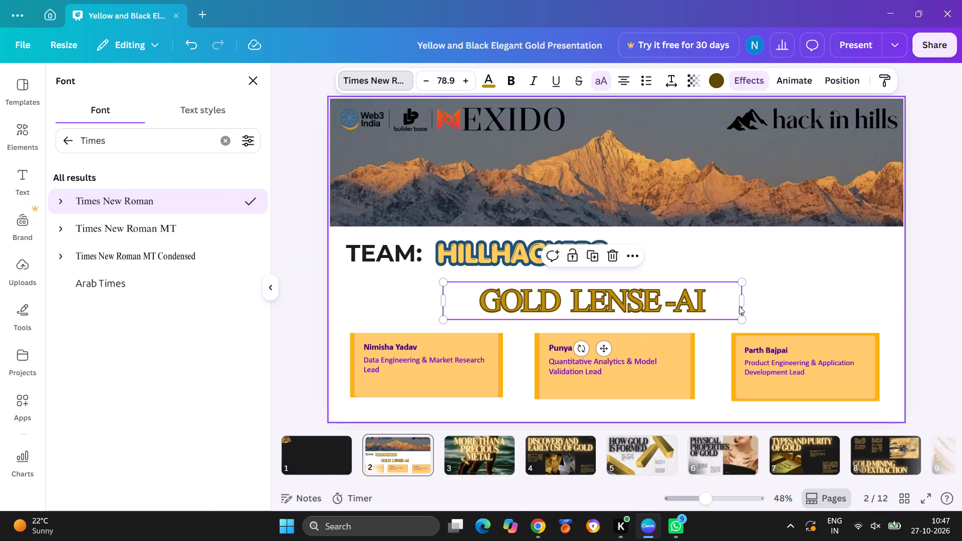
pyautogui.click(765, 304)
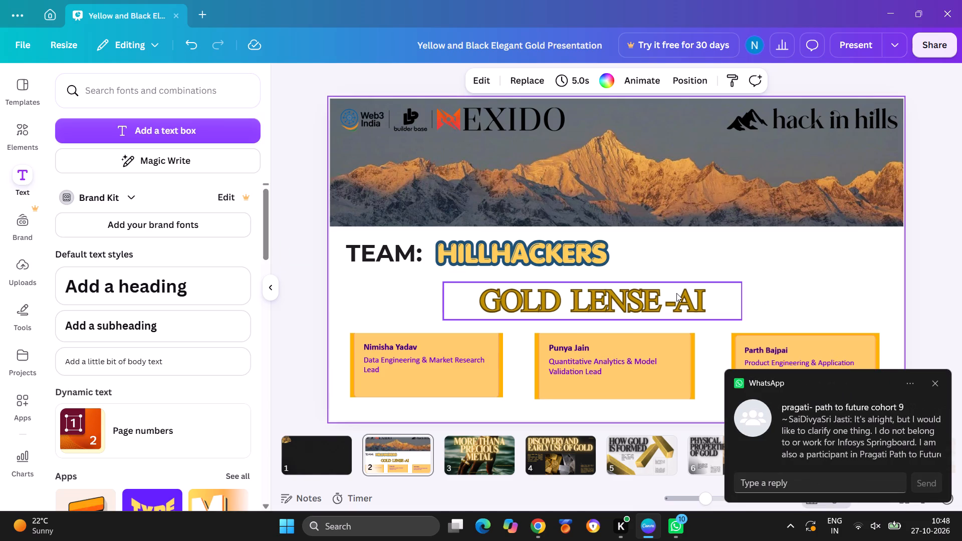
# Reduce the HILLHACKERS text to size 63 and move it closer to the TEAM: label.
pyautogui.click(568, 254)
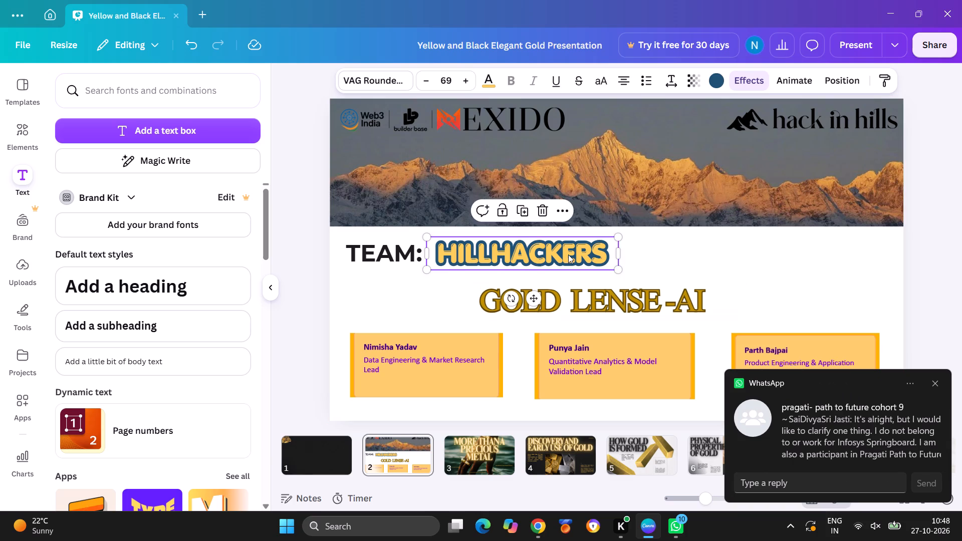
pyautogui.tripleClick(429, 75)
pyautogui.tripleClick(429, 75)
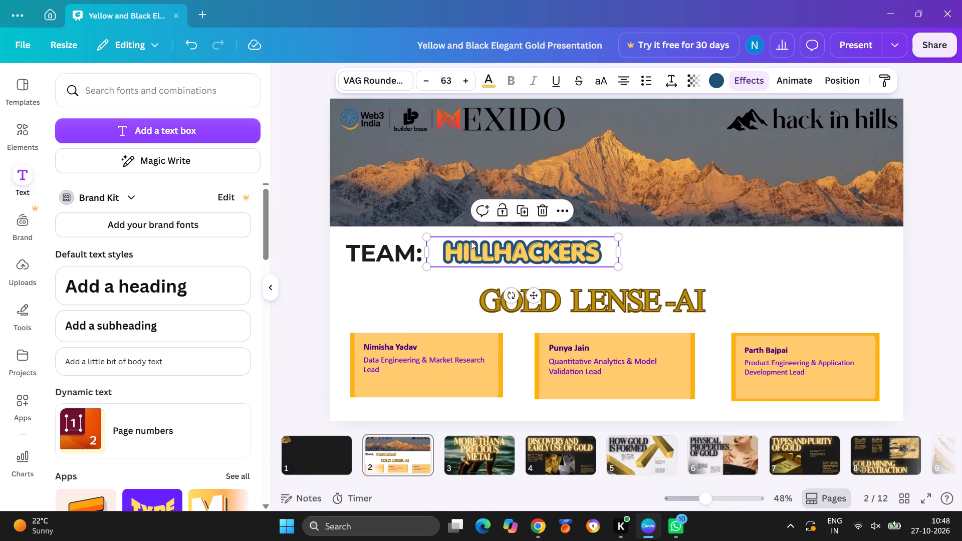
pyautogui.moveTo(471, 242); pyautogui.dragTo(457, 244)
# Correct the title's spelling from LENSE to LENS so it reads GOLD LENS-AI.
pyautogui.click(737, 286)
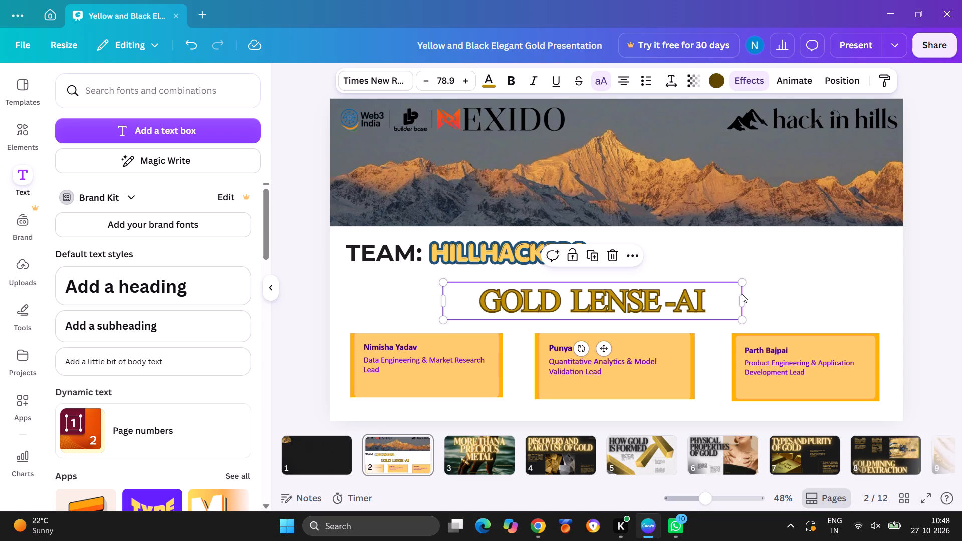
pyautogui.click(660, 301)
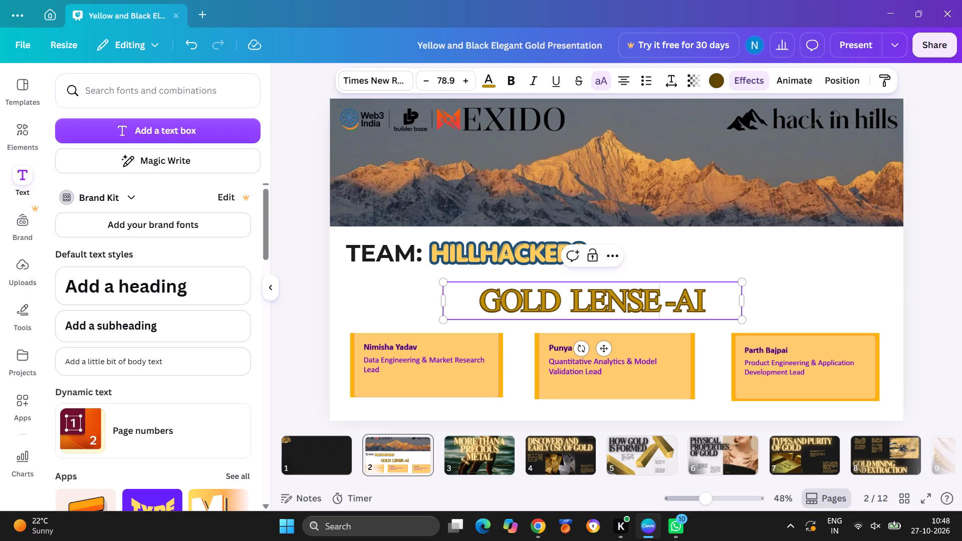
pyautogui.press('BackSpace')
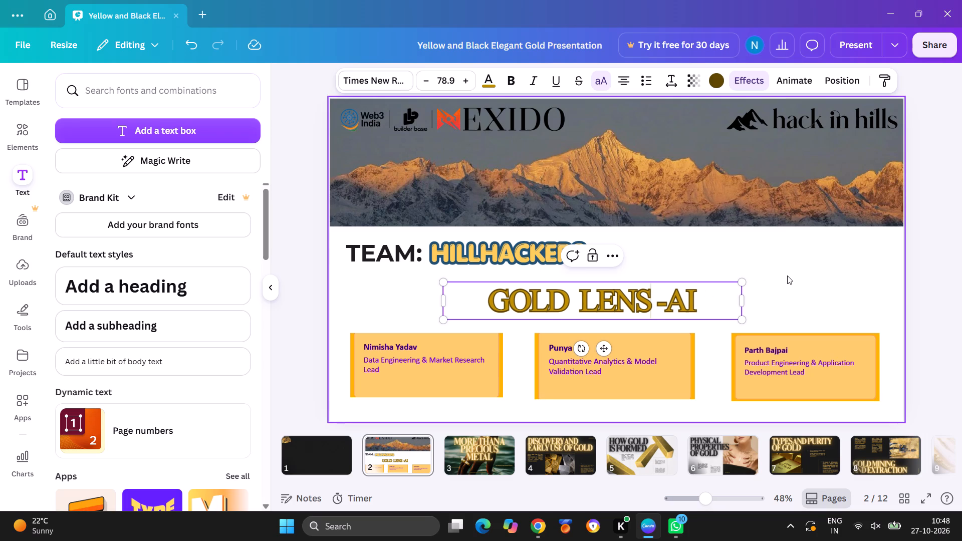
# Move the GOLD LENS-AI title slightly up, closer to the TEAM: HILLHACKERS line.
pyautogui.click(787, 276)
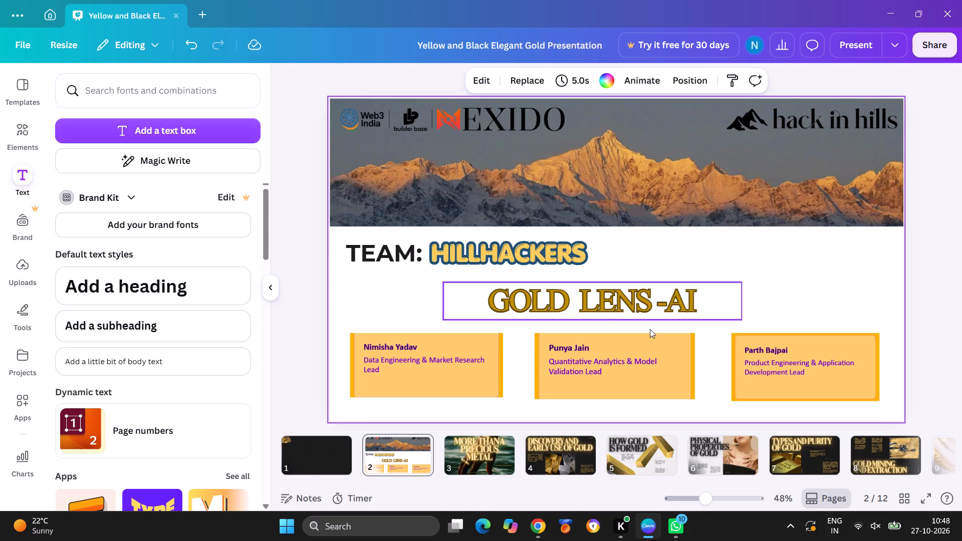
pyautogui.moveTo(608, 314); pyautogui.dragTo(607, 307)
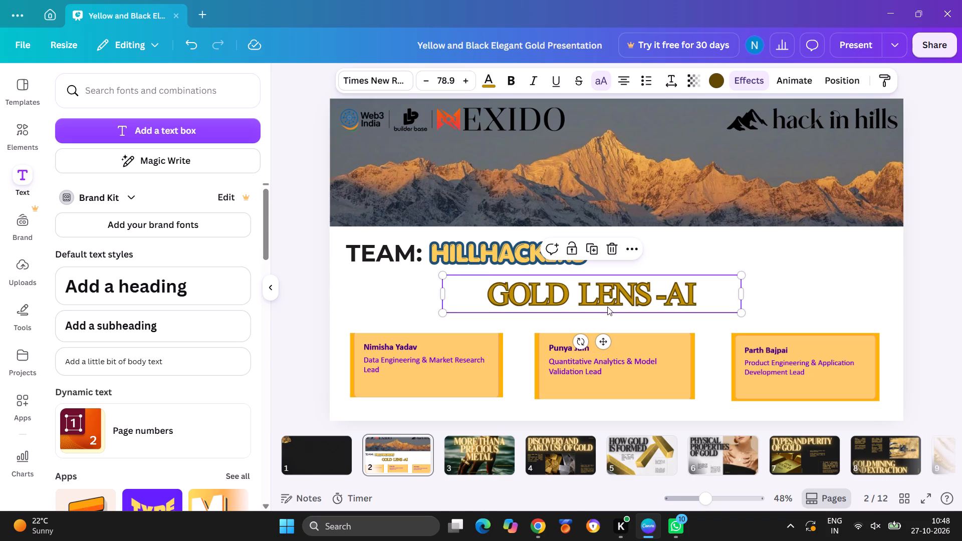
pyautogui.click(777, 287)
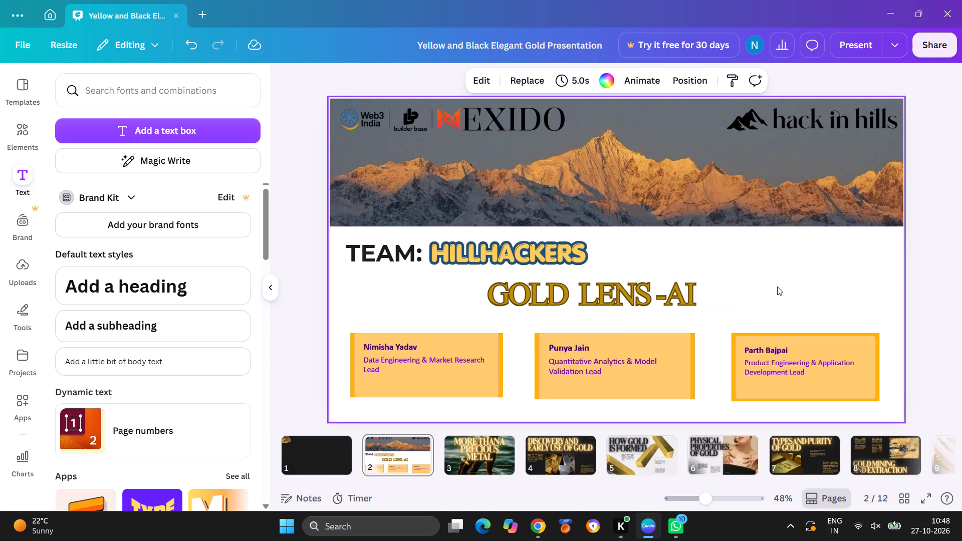
# Switch to Chrome to check the TEAM slide of the ChatGPT research dossier deck, and return to Canva.
pyautogui.click(529, 533)
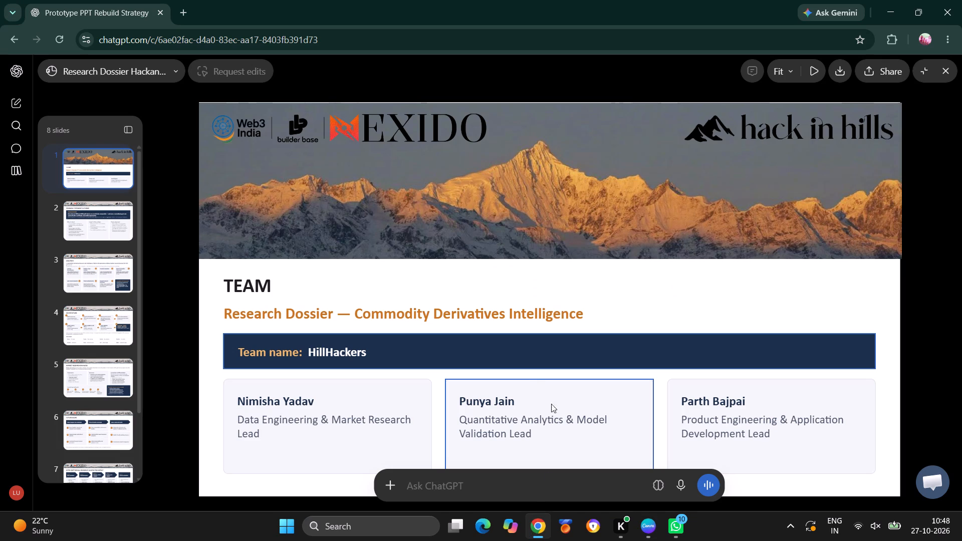
pyautogui.click(503, 310)
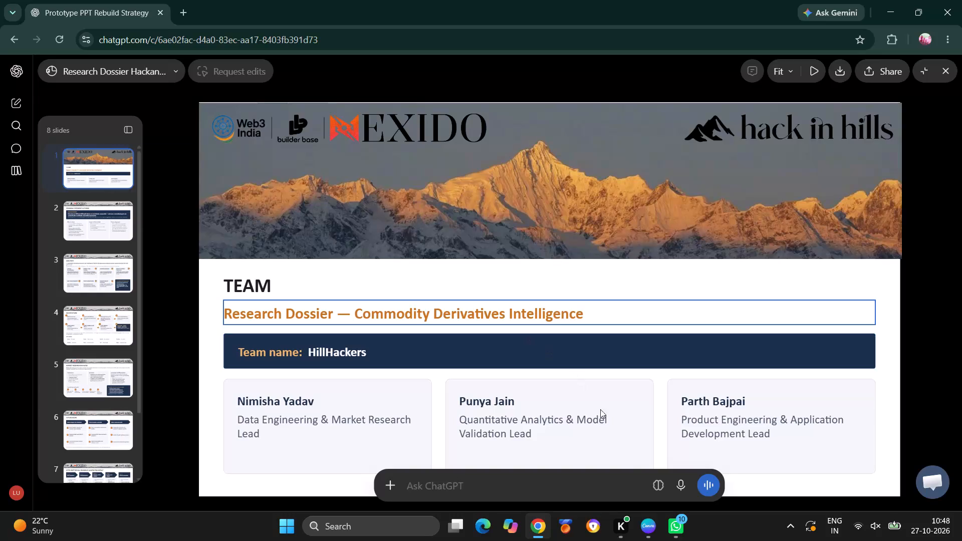
pyautogui.click(636, 520)
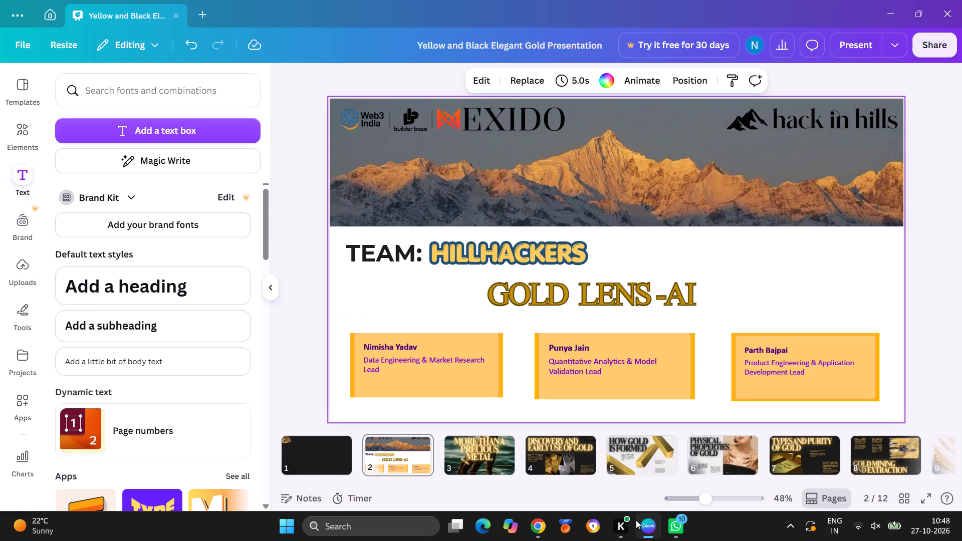
pyautogui.click(782, 312)
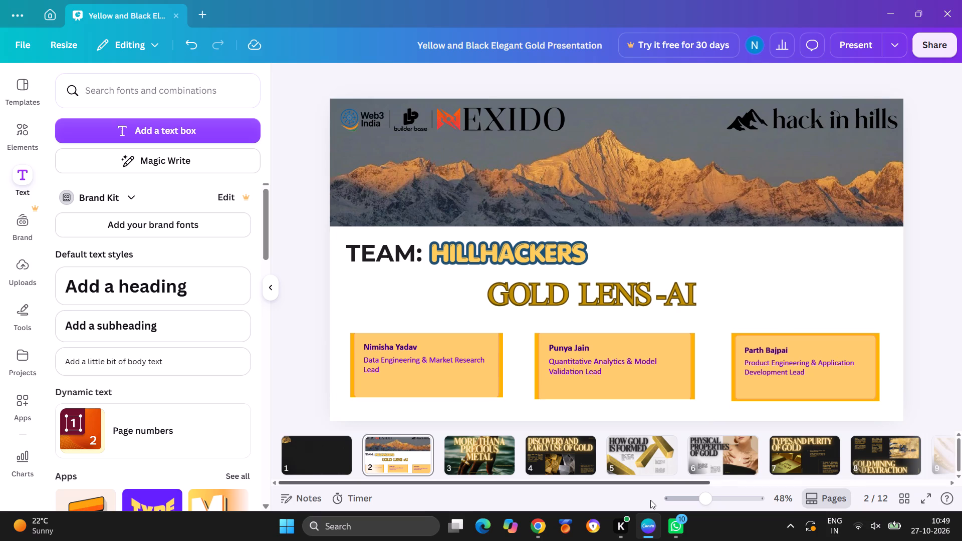
# Copy the gold bars image from page 1 onto the TEAM page and place it to the right of HILLHACKERS.
pyautogui.click(359, 438)
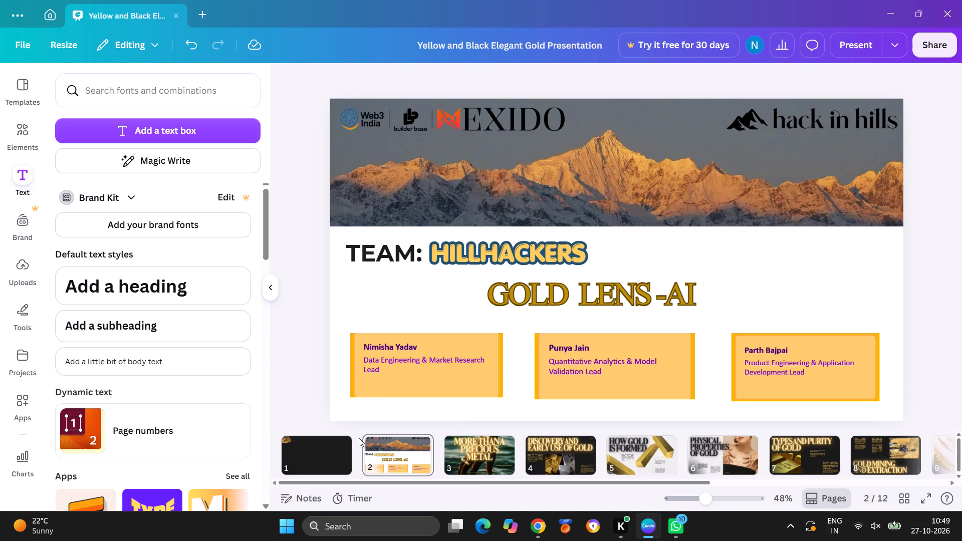
pyautogui.click(337, 441)
pyautogui.click(391, 157)
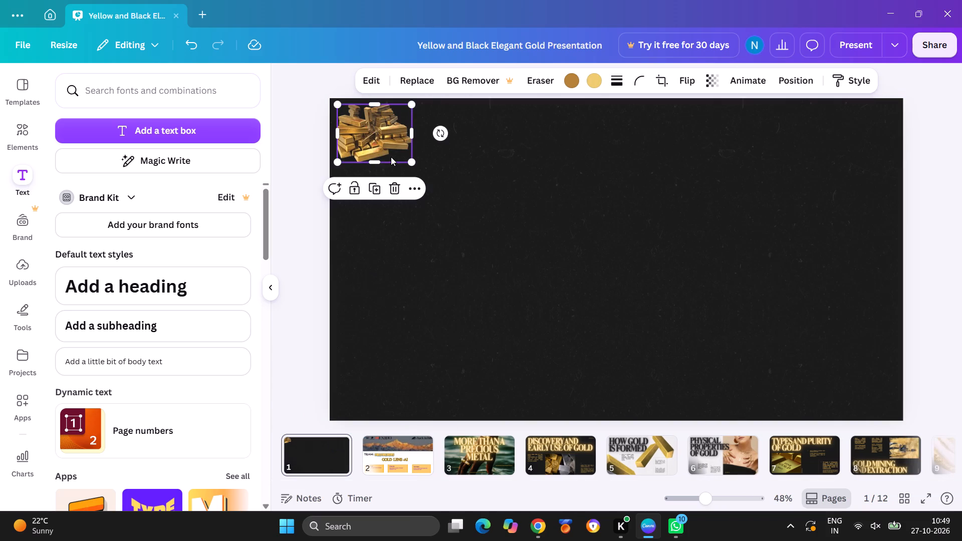
pyautogui.hotkey('ctrl', 'c')
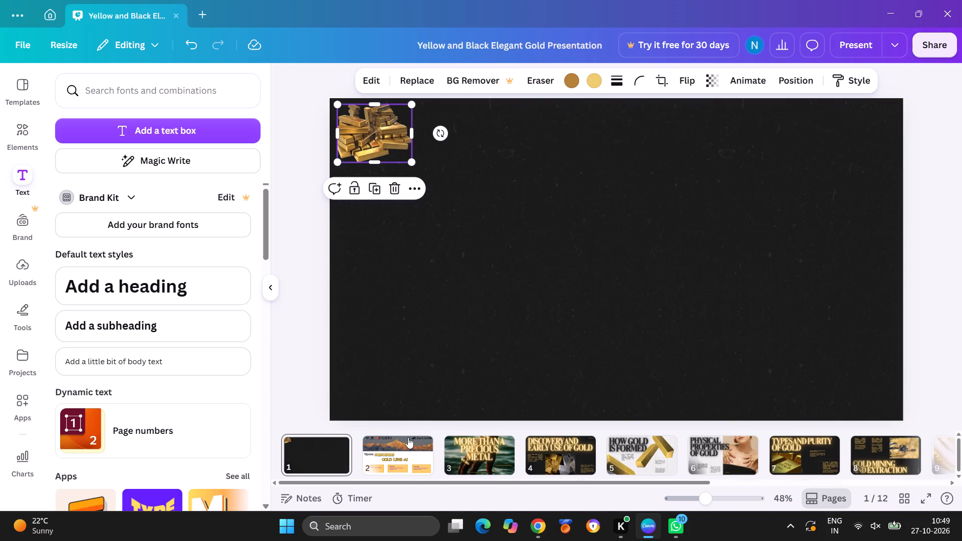
pyautogui.click(408, 437)
pyautogui.click(800, 251)
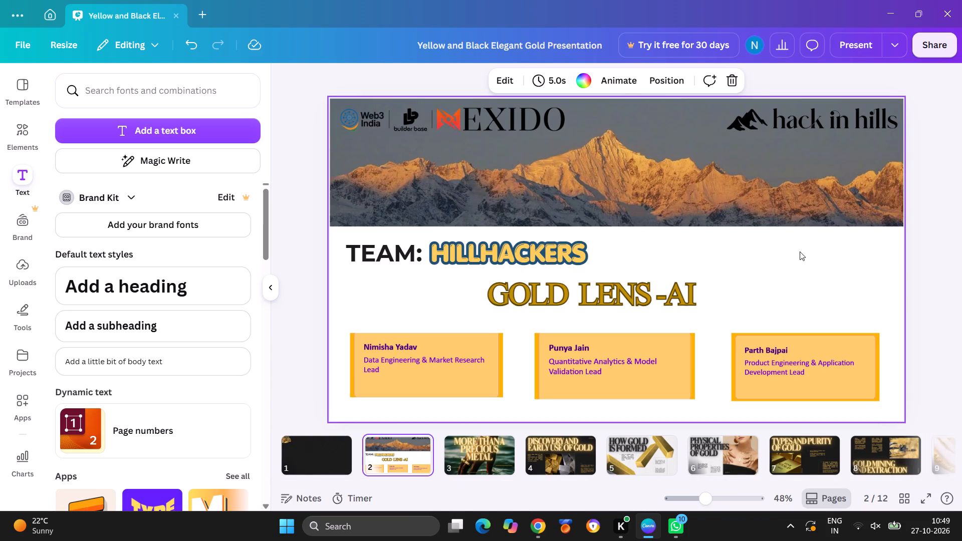
pyautogui.hotkey('ctrl', 'v')
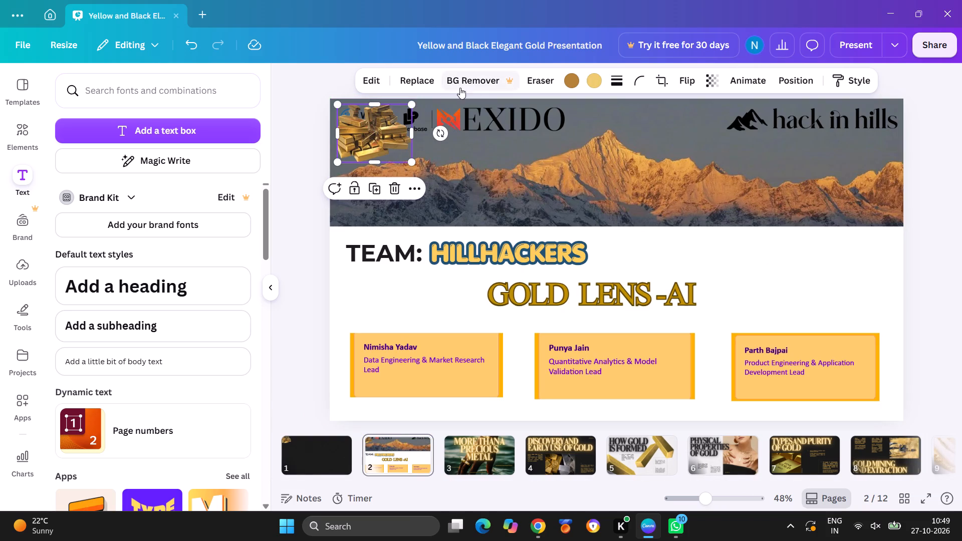
pyautogui.moveTo(376, 135); pyautogui.dragTo(744, 245)
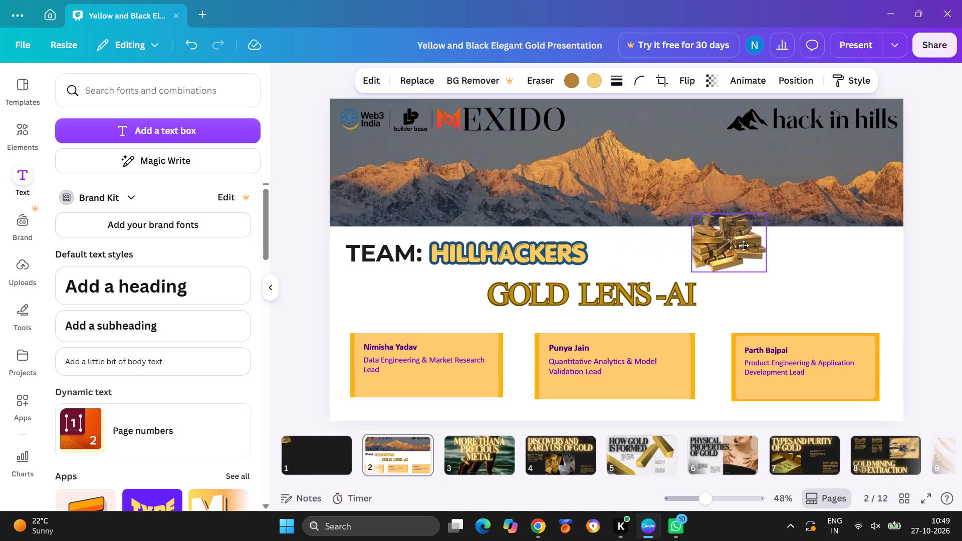
pyautogui.moveTo(744, 245); pyautogui.dragTo(781, 248)
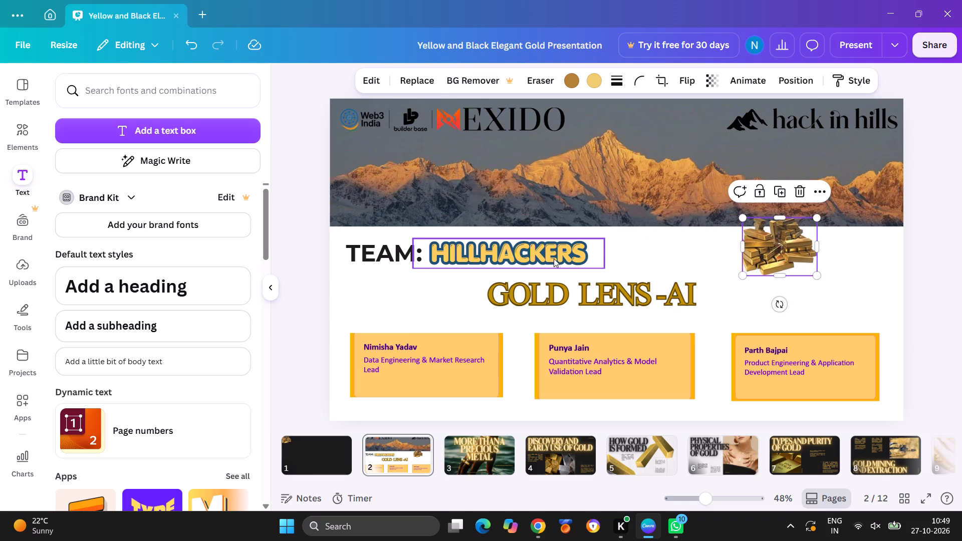
# Shift HILLHACKERS and TEAM: rightward to centre them above the GOLD LENS-AI title, narrowing the TEAM: text box to about 469 wide.
pyautogui.moveTo(543, 256); pyautogui.dragTo(667, 252)
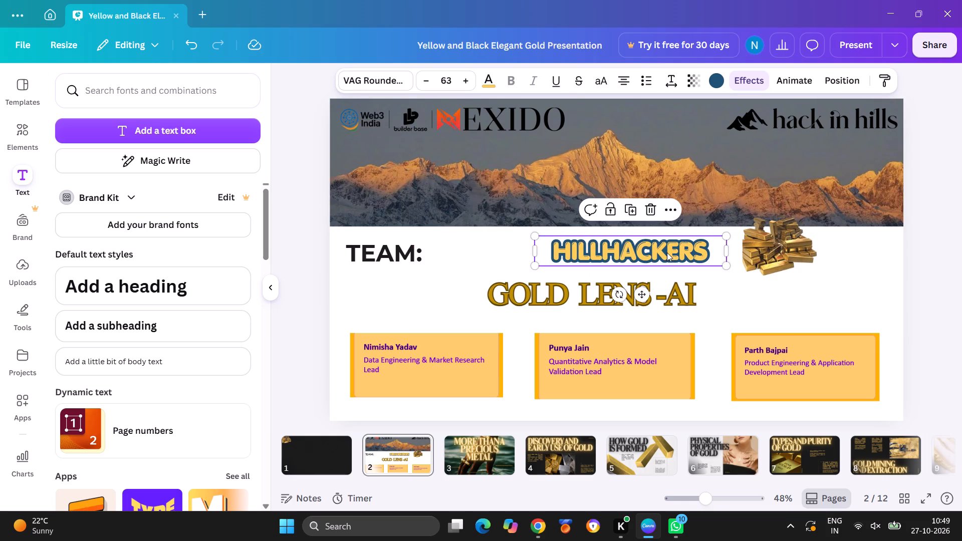
pyautogui.moveTo(376, 246); pyautogui.dragTo(454, 245)
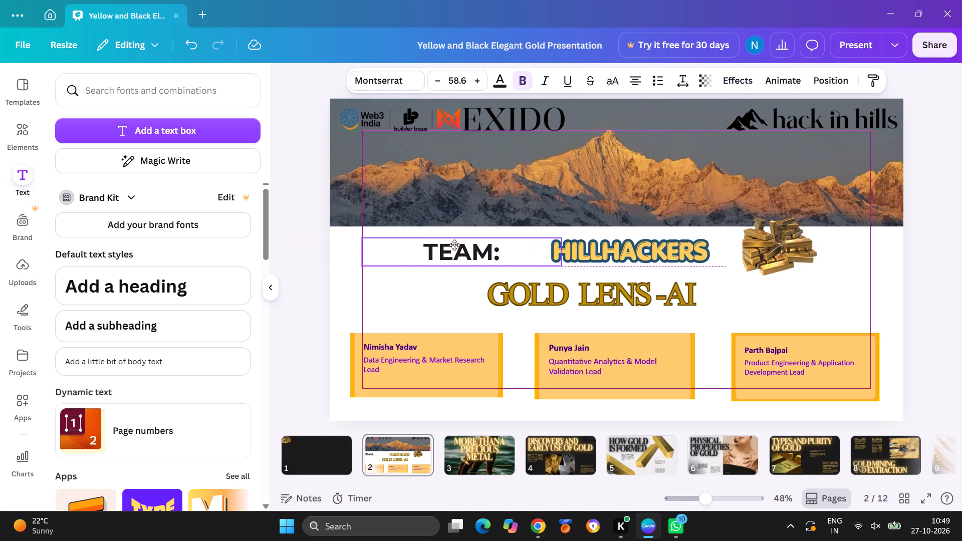
pyautogui.moveTo(454, 245); pyautogui.dragTo(459, 244)
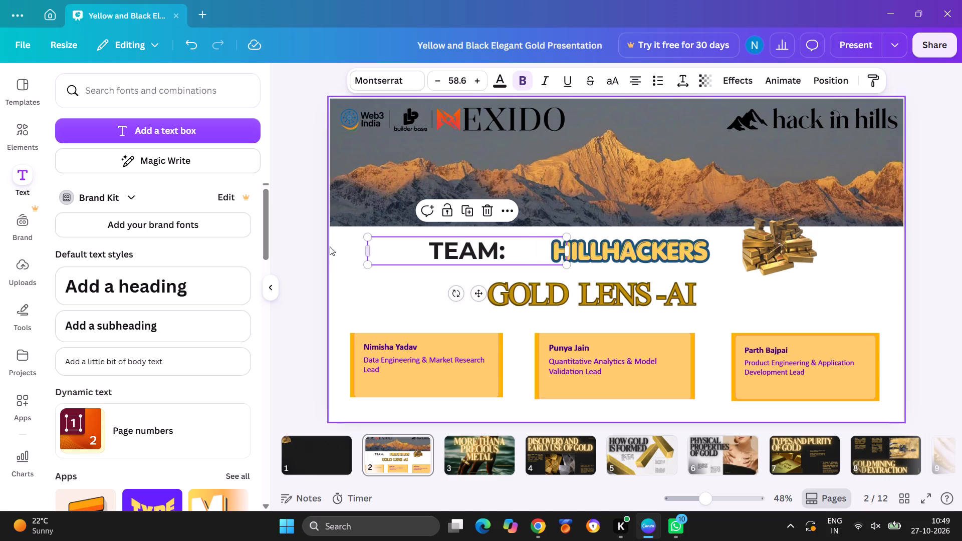
pyautogui.moveTo(366, 250); pyautogui.dragTo(426, 247)
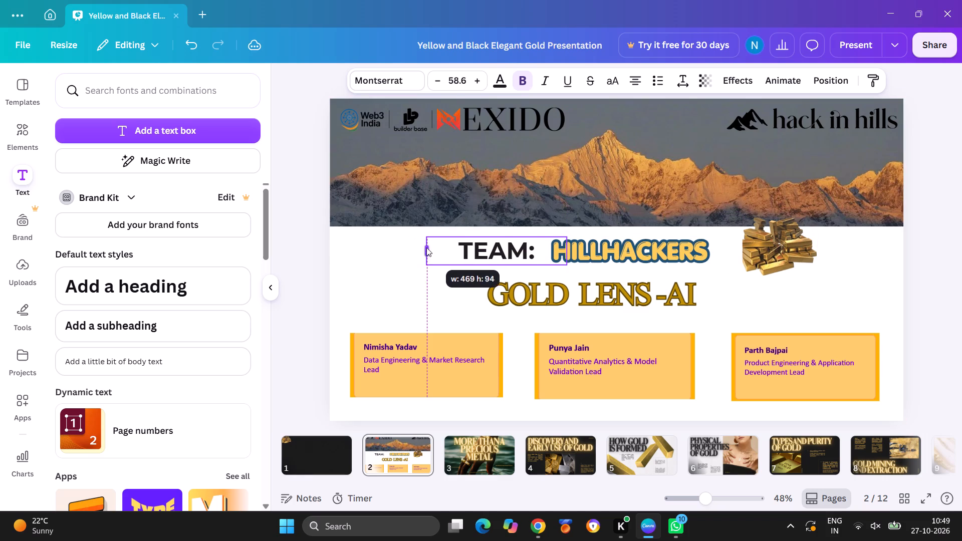
pyautogui.moveTo(426, 247); pyautogui.dragTo(425, 247)
pyautogui.click(403, 272)
# Move the gold bars image to the TEAM page's left edge, just below the mountain banner.
pyautogui.moveTo(791, 248); pyautogui.dragTo(470, 244)
pyautogui.moveTo(465, 245); pyautogui.dragTo(417, 249)
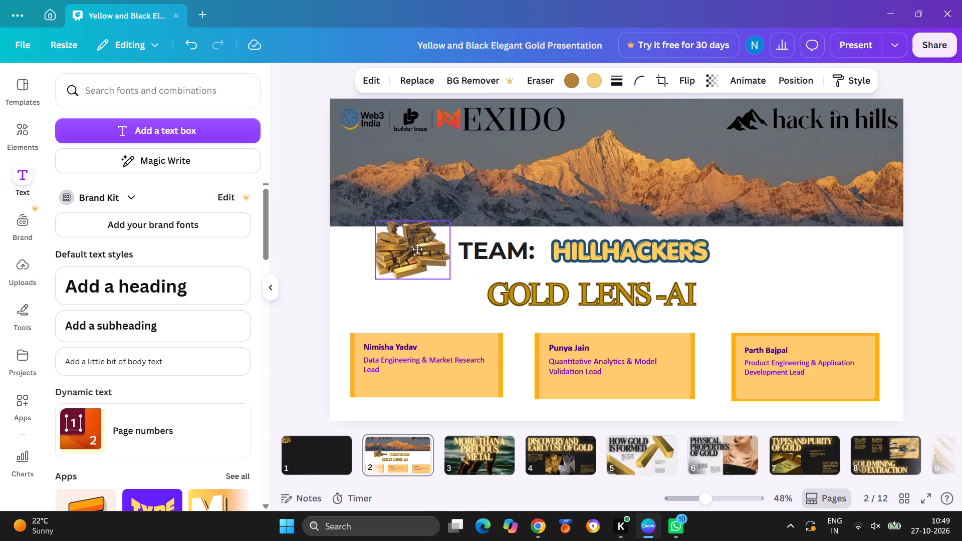
pyautogui.moveTo(417, 249); pyautogui.dragTo(373, 254)
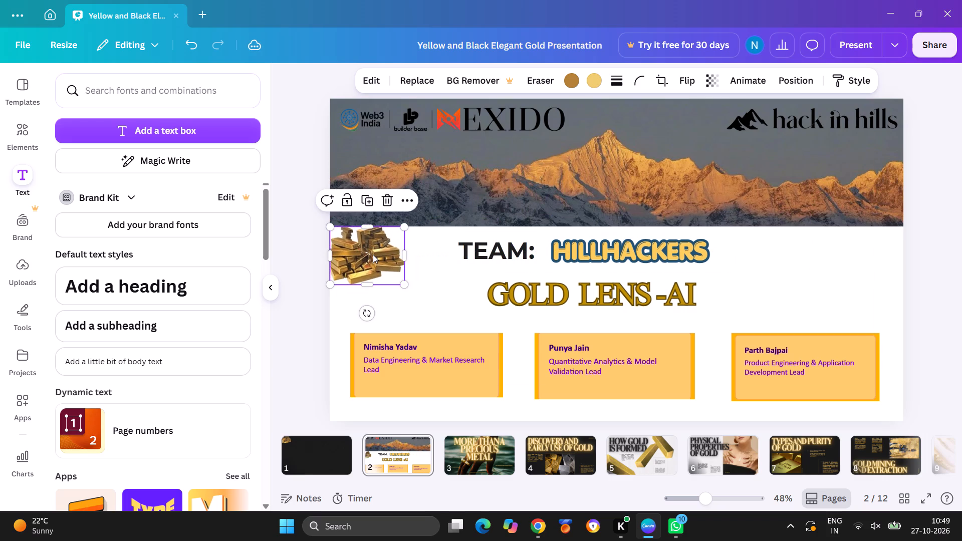
pyautogui.click(403, 256)
# Shrink the gold bars image on the TEAM page from its upper-left corner to about 215 × 168.
pyautogui.moveTo(331, 228); pyautogui.dragTo(339, 234)
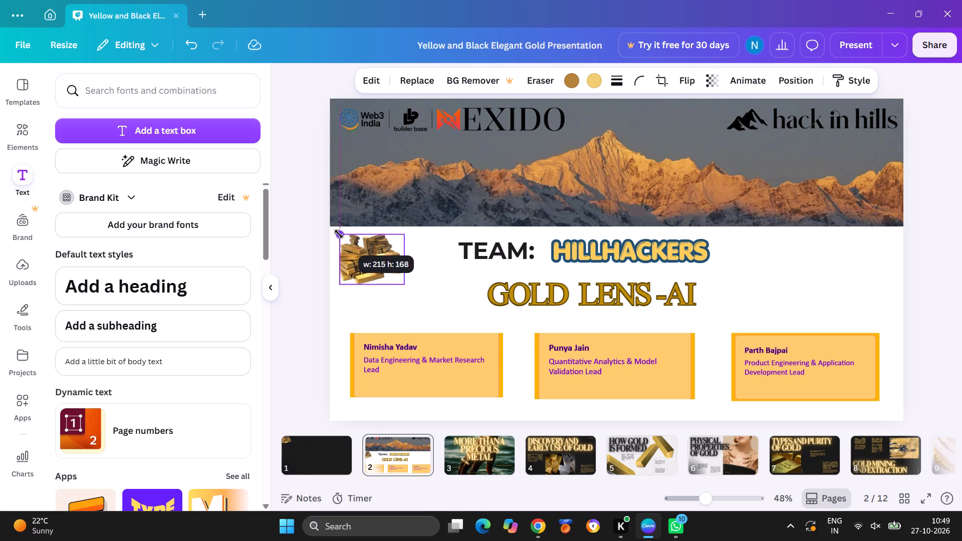
pyautogui.moveTo(339, 234); pyautogui.dragTo(338, 234)
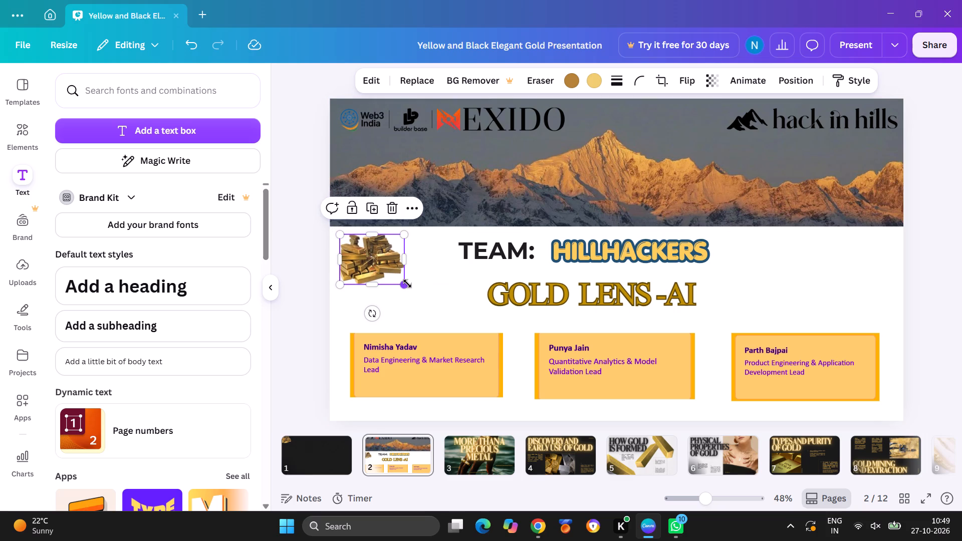
pyautogui.click(421, 275)
# Shift TEAM: and HILLHACKERS leftward and slightly up, keeping them side by side next to the gold bars image.
pyautogui.moveTo(490, 240); pyautogui.dragTo(465, 246)
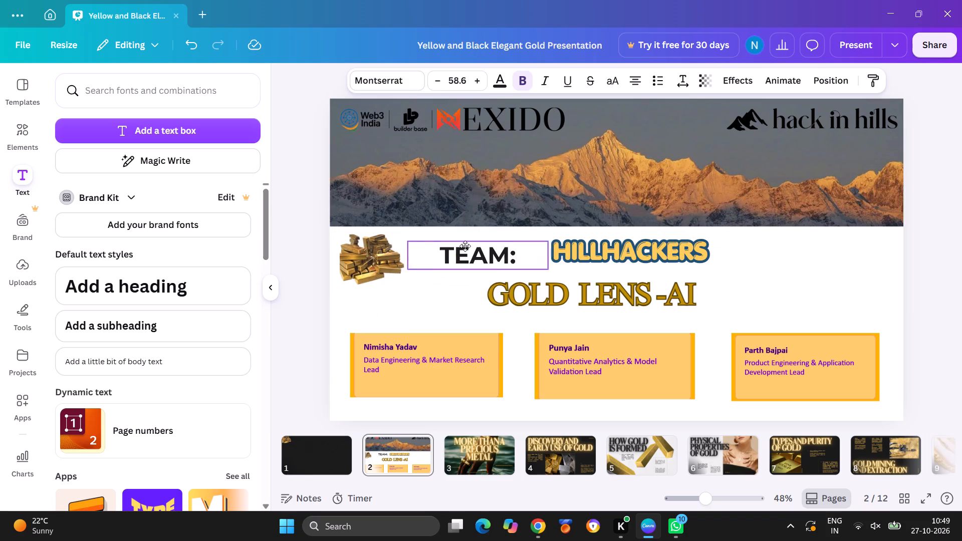
pyautogui.moveTo(465, 246); pyautogui.dragTo(452, 237)
pyautogui.click(565, 245)
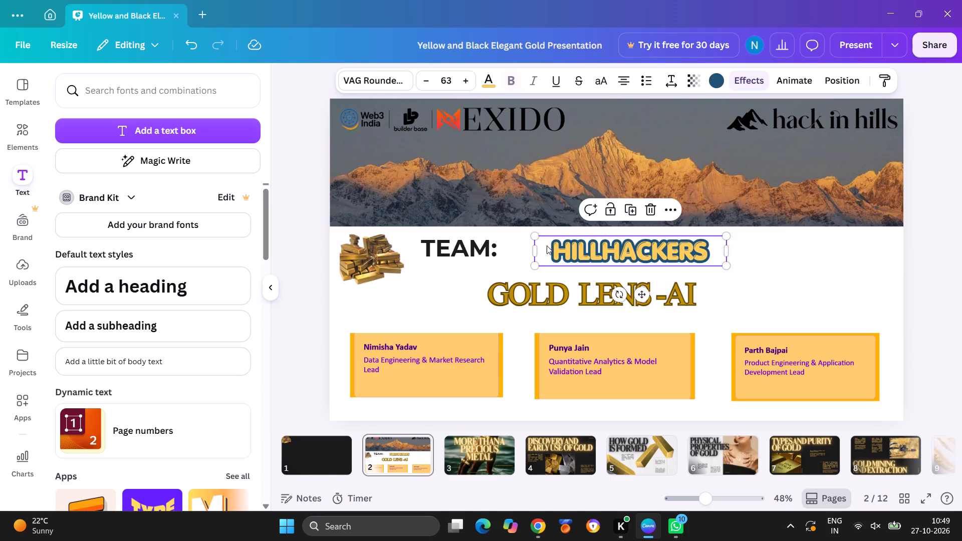
pyautogui.moveTo(573, 252); pyautogui.dragTo(545, 248)
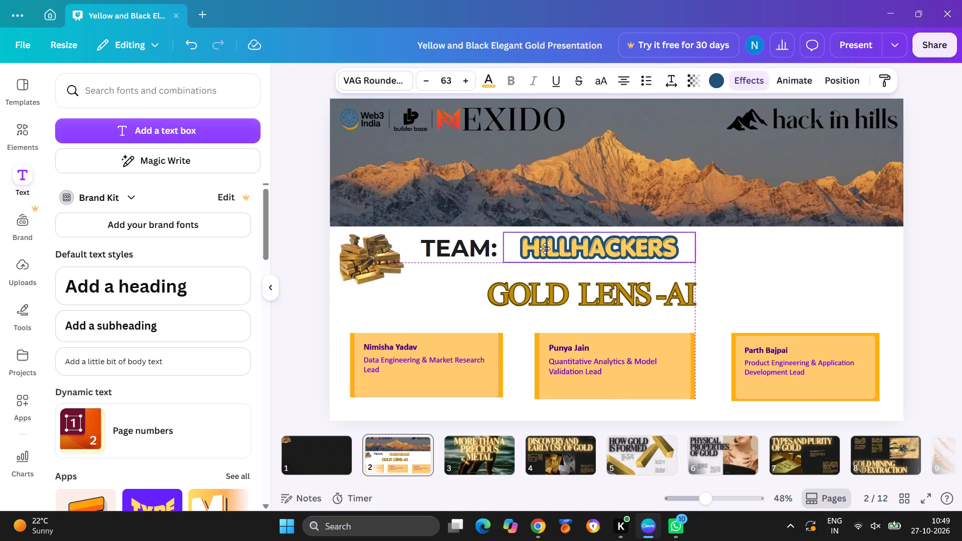
pyautogui.moveTo(545, 248); pyautogui.dragTo(537, 250)
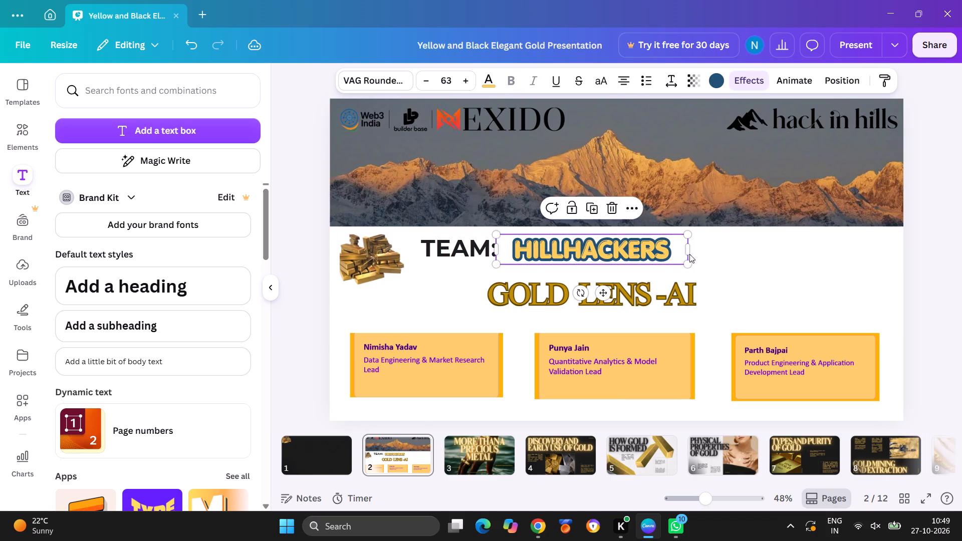
pyautogui.click(741, 271)
# Shorten the mountain banner from its bottom edge to about 412 high.
pyautogui.click(657, 193)
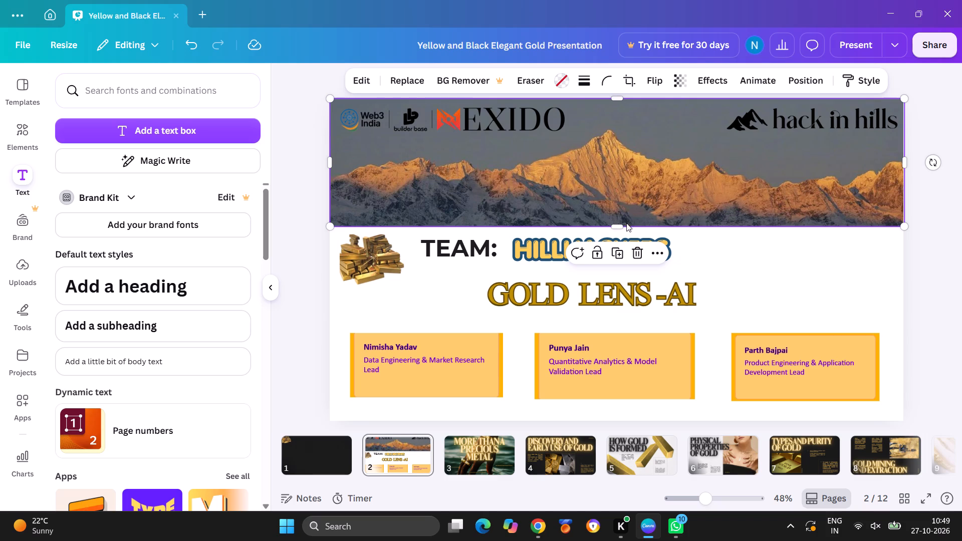
pyautogui.moveTo(621, 225); pyautogui.dragTo(622, 221)
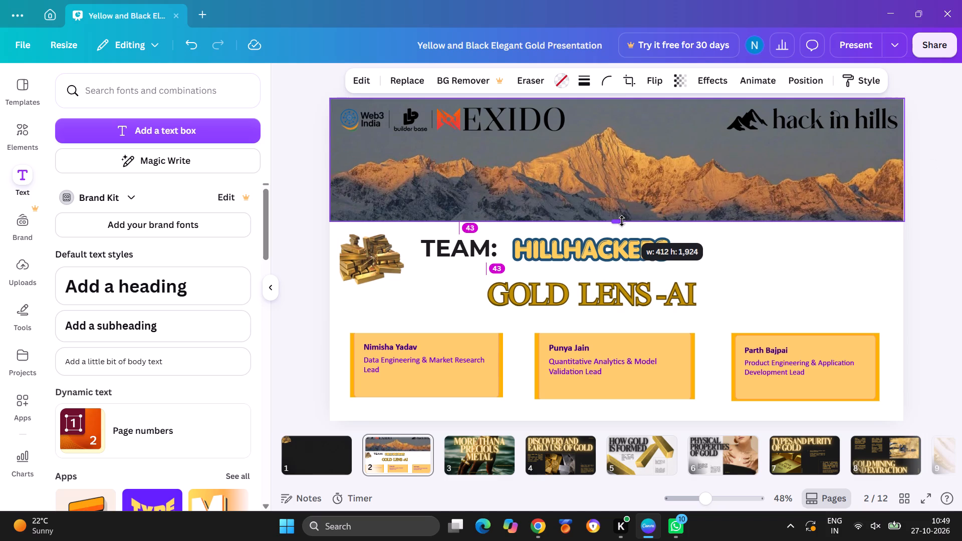
pyautogui.moveTo(622, 221); pyautogui.dragTo(622, 221)
# Nudge HILLHACKERS slightly up and TEAM: slightly rightward to close the gap between them.
pyautogui.click(560, 252)
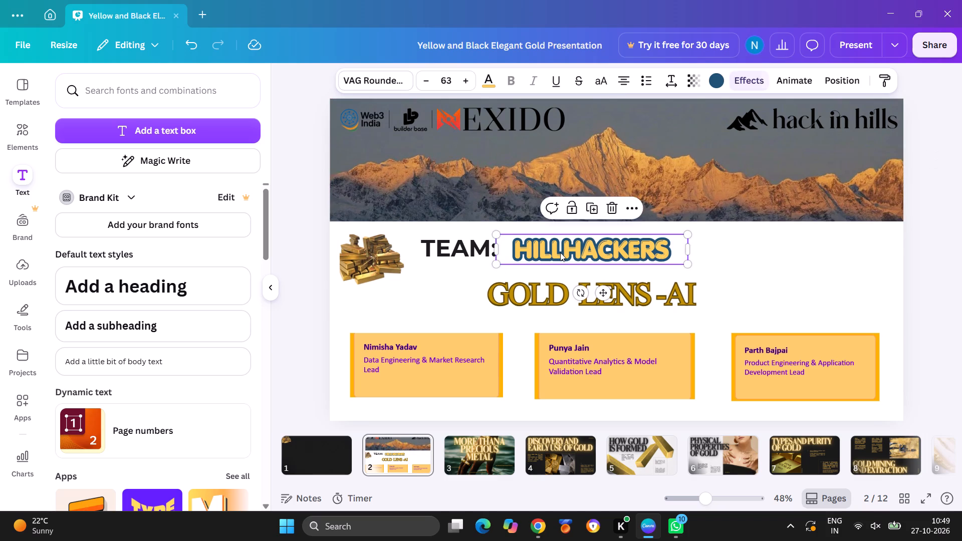
pyautogui.click(560, 252)
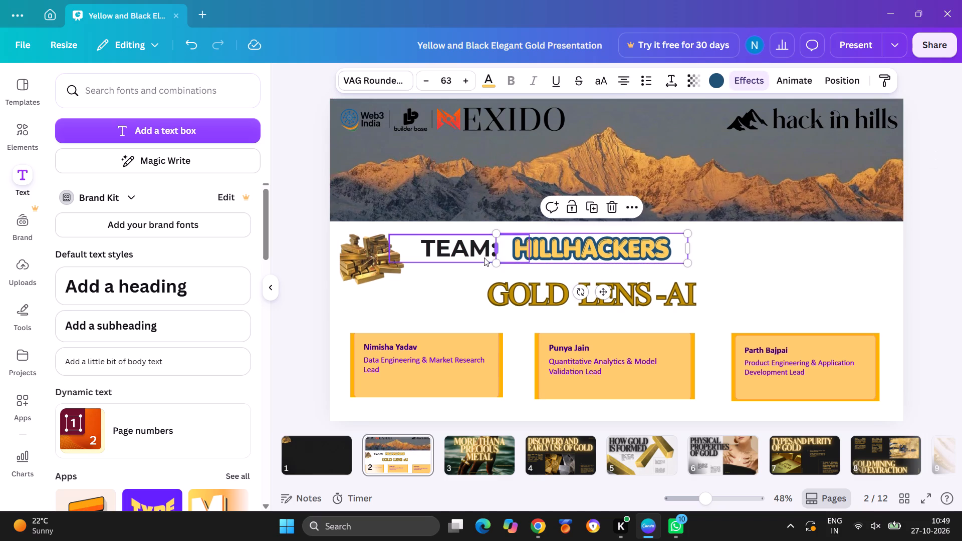
pyautogui.click(483, 256)
pyautogui.click(483, 256)
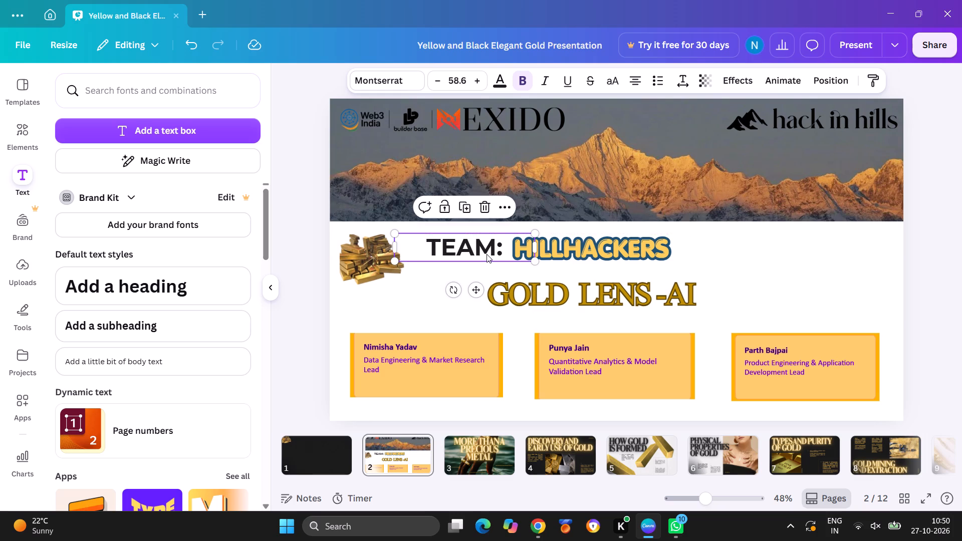
# Move the gold bars image straight up to sit just below the shortened mountain banner.
pyautogui.click(380, 264)
pyautogui.moveTo(380, 264); pyautogui.dragTo(380, 255)
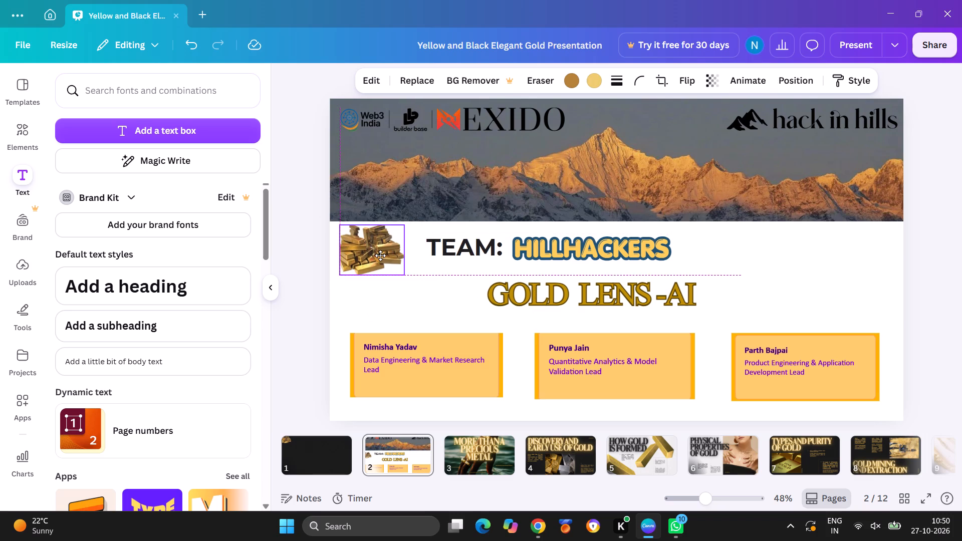
pyautogui.moveTo(380, 255); pyautogui.dragTo(380, 256)
# Move the GOLD LENS-AI title slightly up and rightward, and widen its text box on the right side.
pyautogui.click(453, 289)
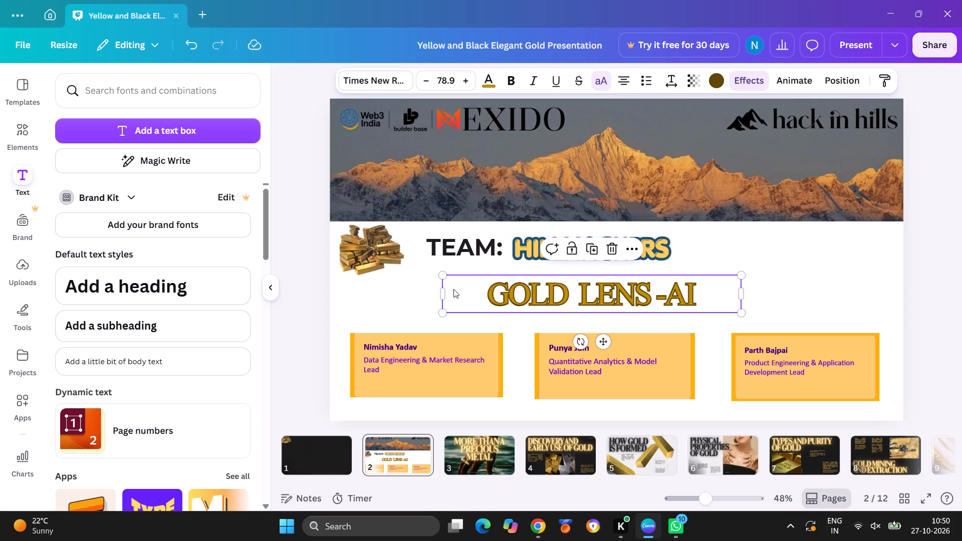
pyautogui.moveTo(549, 287); pyautogui.dragTo(530, 285)
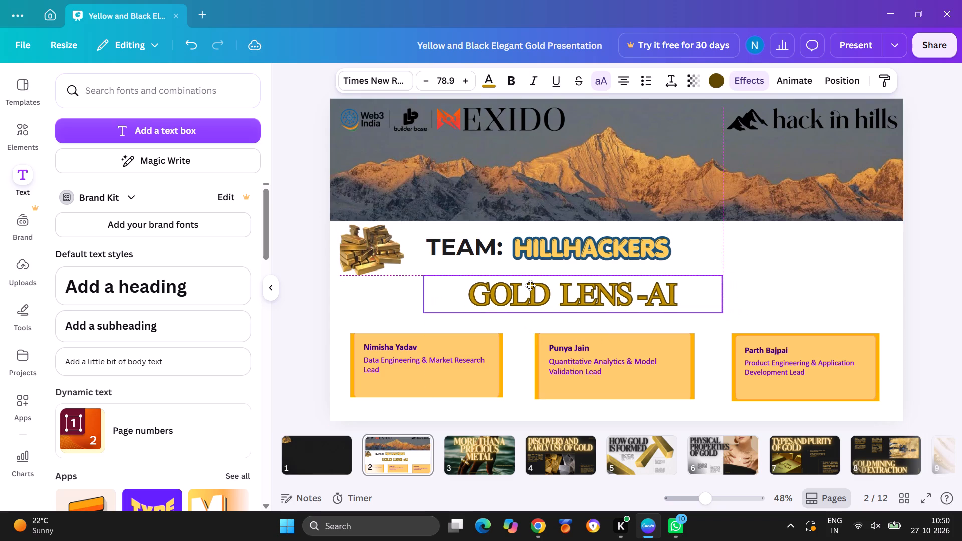
pyautogui.moveTo(530, 285); pyautogui.dragTo(554, 282)
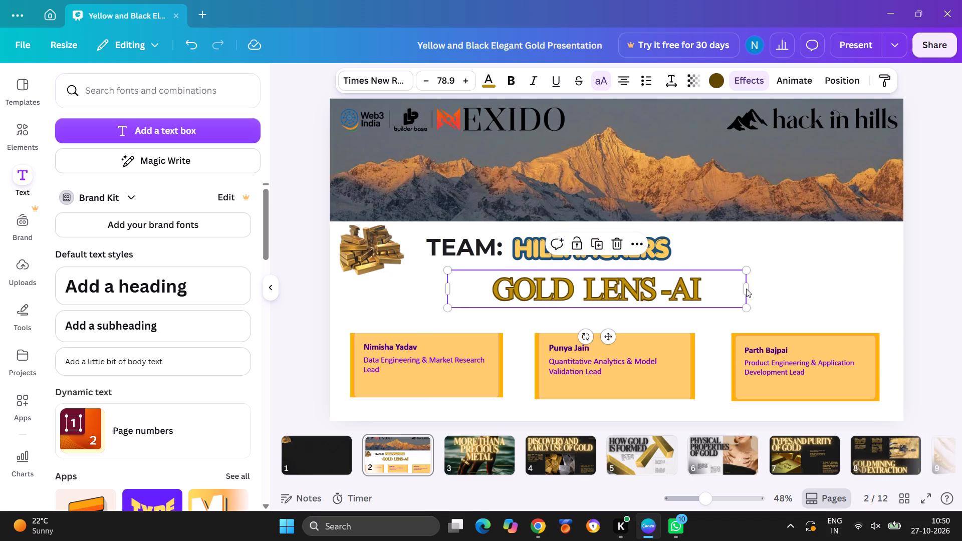
pyautogui.moveTo(748, 292); pyautogui.dragTo(754, 290)
pyautogui.moveTo(754, 290); pyautogui.dragTo(782, 284)
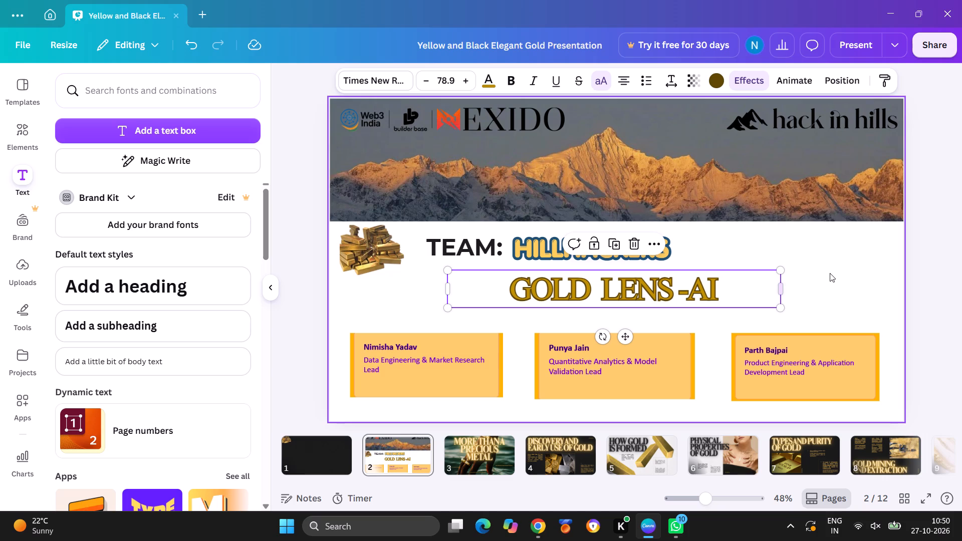
# Increase the GOLD LENS-AI title's font size to 80.9.
pyautogui.doubleClick(468, 83)
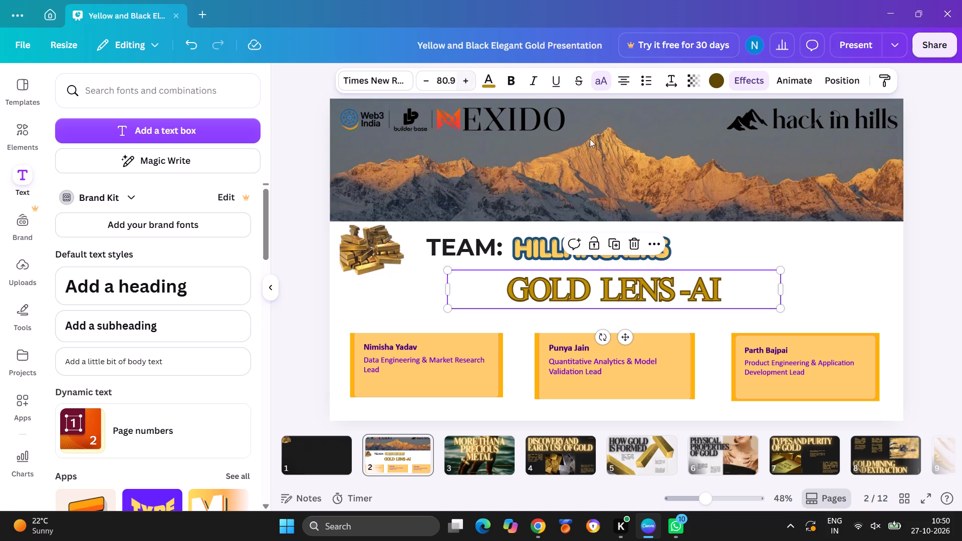
pyautogui.click(867, 296)
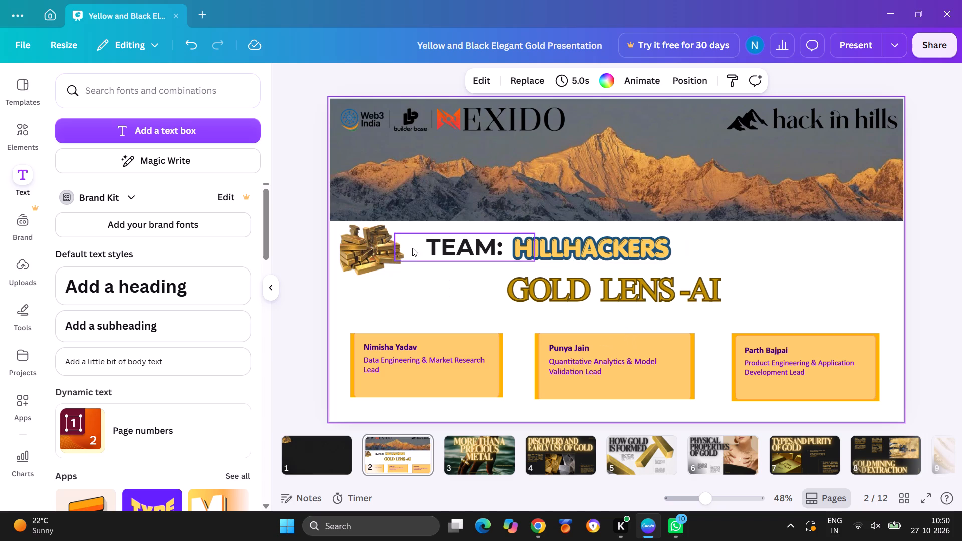
# Extend the gold bars image's left side out to the TEAM page's left edge.
pyautogui.click(388, 254)
pyautogui.moveTo(340, 245); pyautogui.dragTo(336, 245)
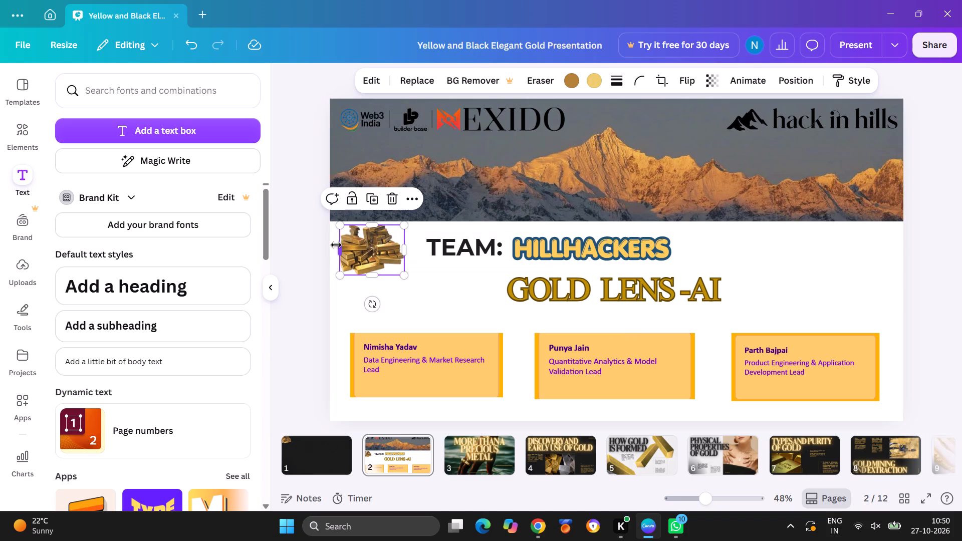
pyautogui.moveTo(336, 245); pyautogui.dragTo(331, 246)
pyautogui.click(395, 293)
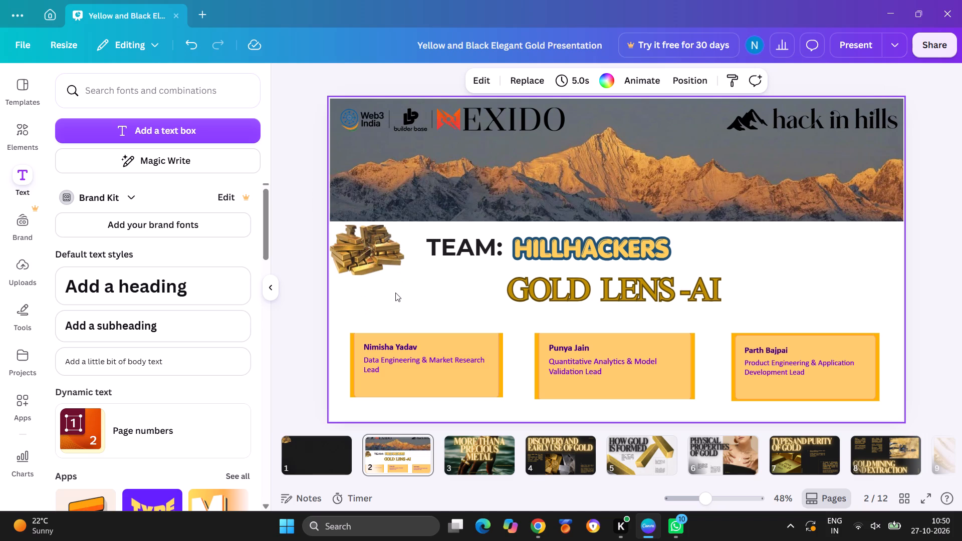
# Remove the spacing between GOLD and LENS so the title reads GOLDLENS -AI.
pyautogui.click(597, 295)
pyautogui.click(598, 294)
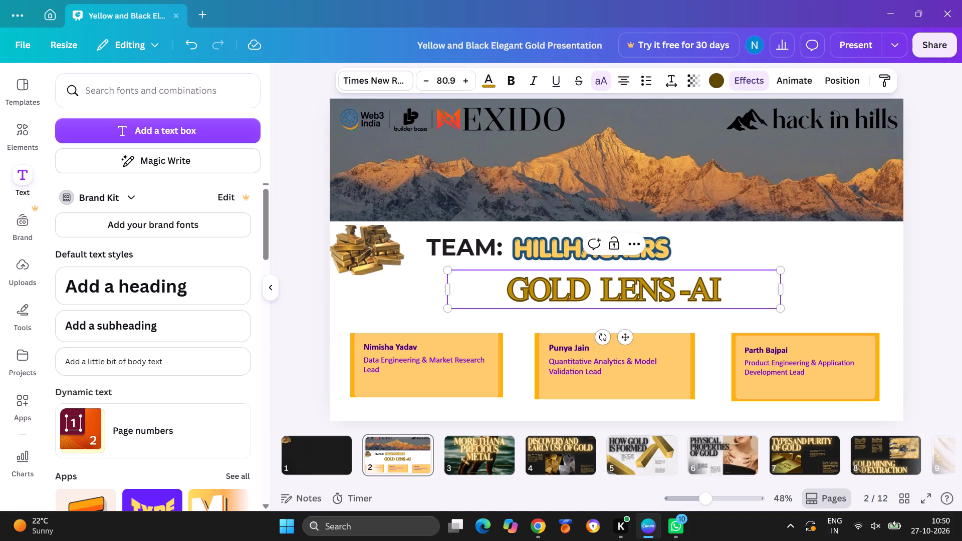
pyautogui.press('BackSpace')
pyautogui.click(598, 294)
pyautogui.press('BackSpace')
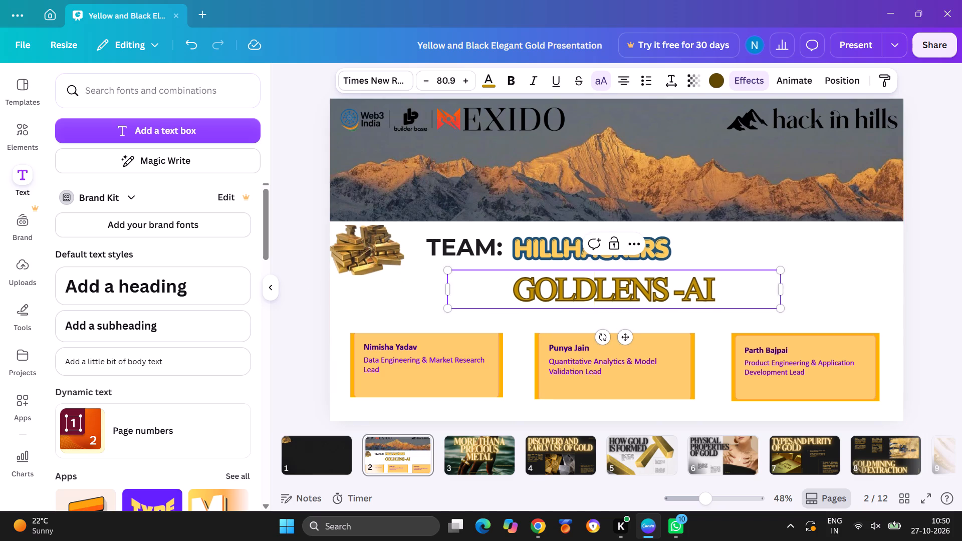
pyautogui.click(868, 283)
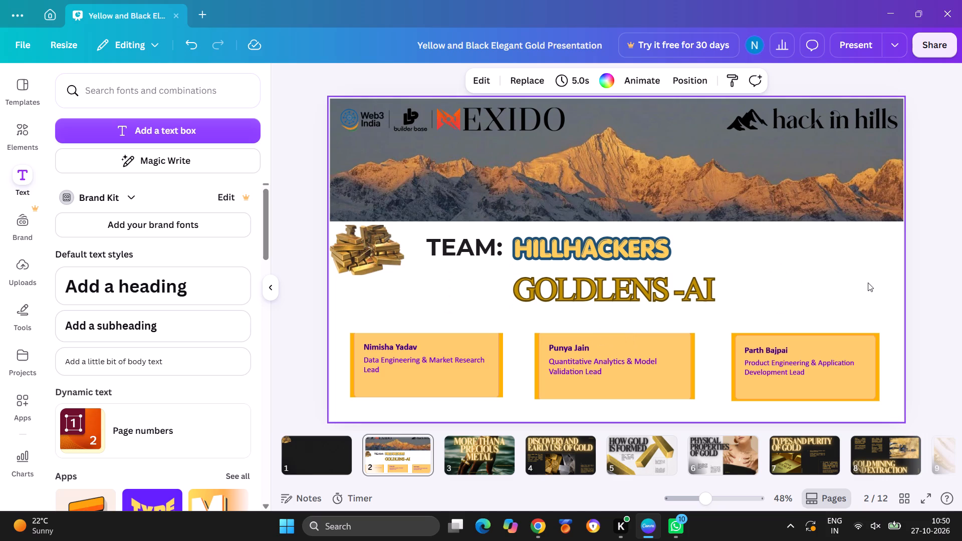
# Minimise the Canva window and put the computer to sleep.
pyautogui.click(879, 7)
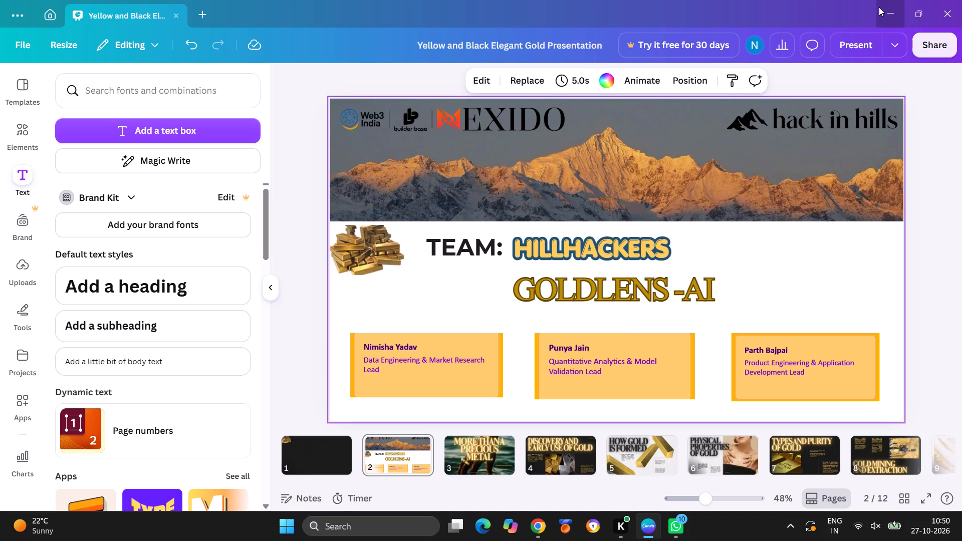
pyautogui.click(297, 524)
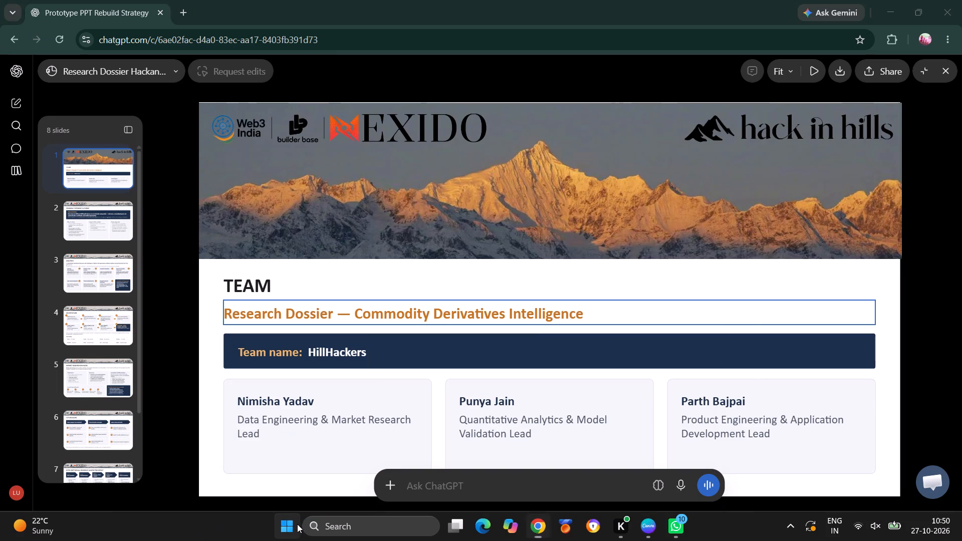
pyautogui.click(569, 485)
pyautogui.click(553, 376)
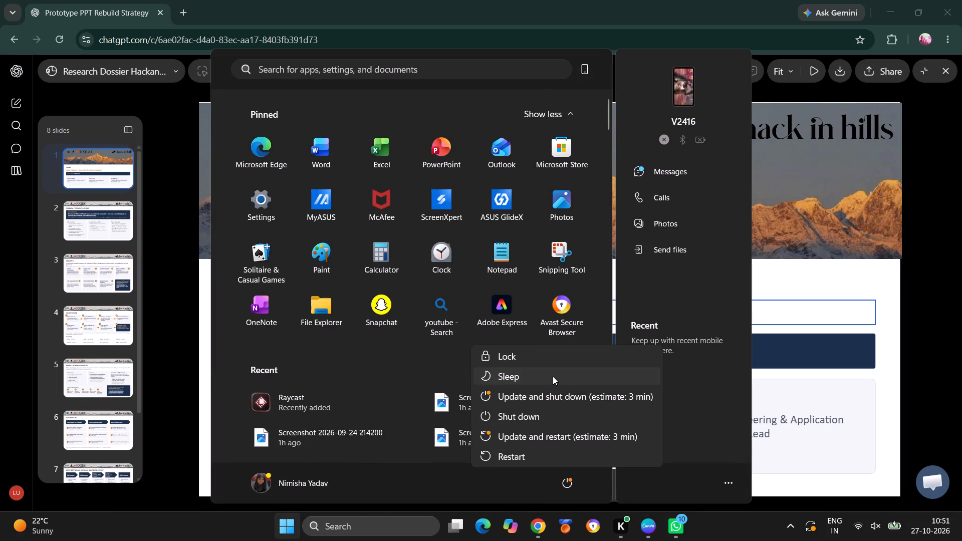